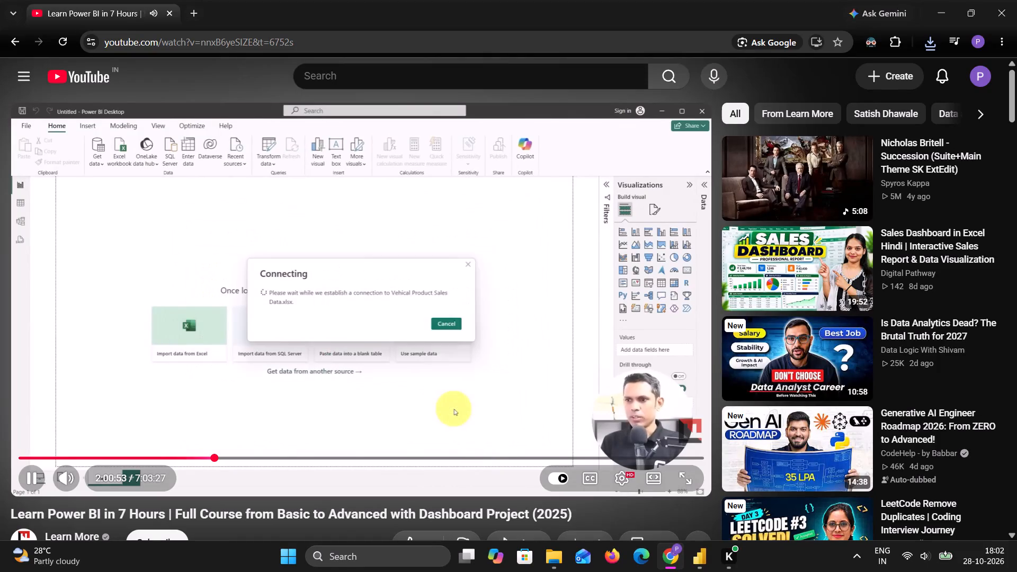
Switch from the tutorial video to Power BI Desktop and import the Excel workbook Day - 23 to Day - 24 Parts - Vehicle Product Sales Data.xlsx from drive E.
left_click(500, 333)
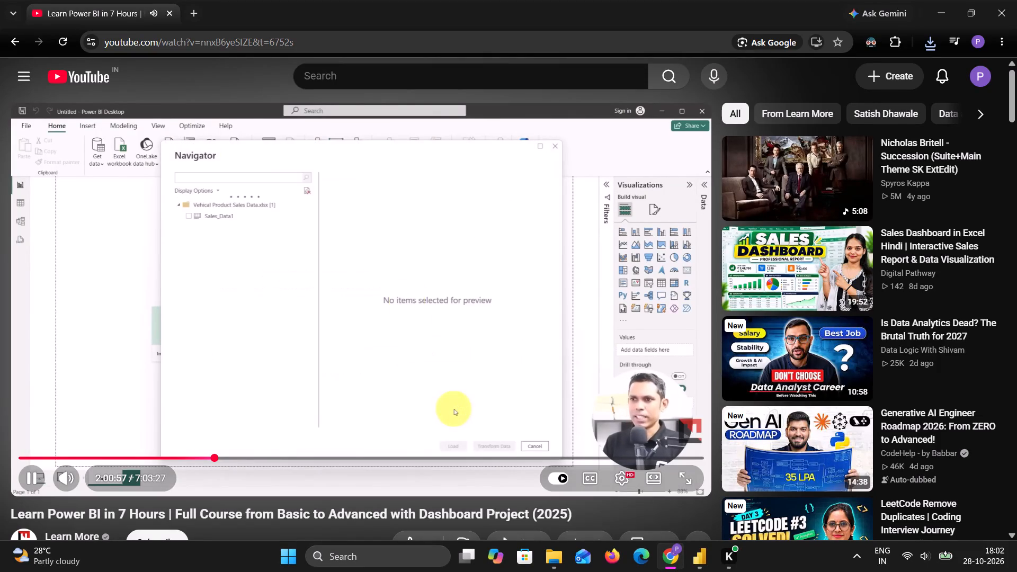
left_click(496, 371)
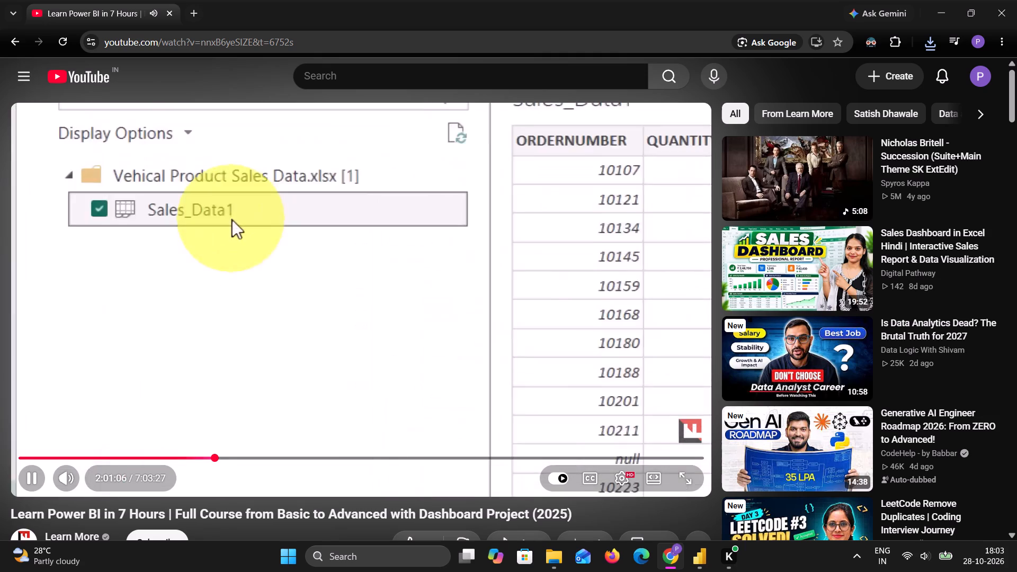
left_click(568, 389)
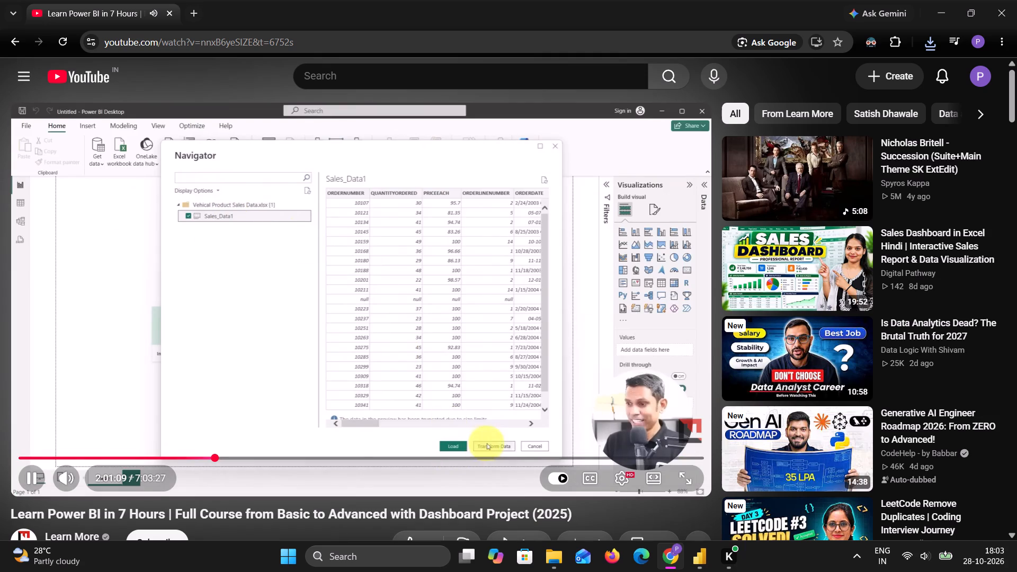
left_click(706, 566)
left_click(274, 329)
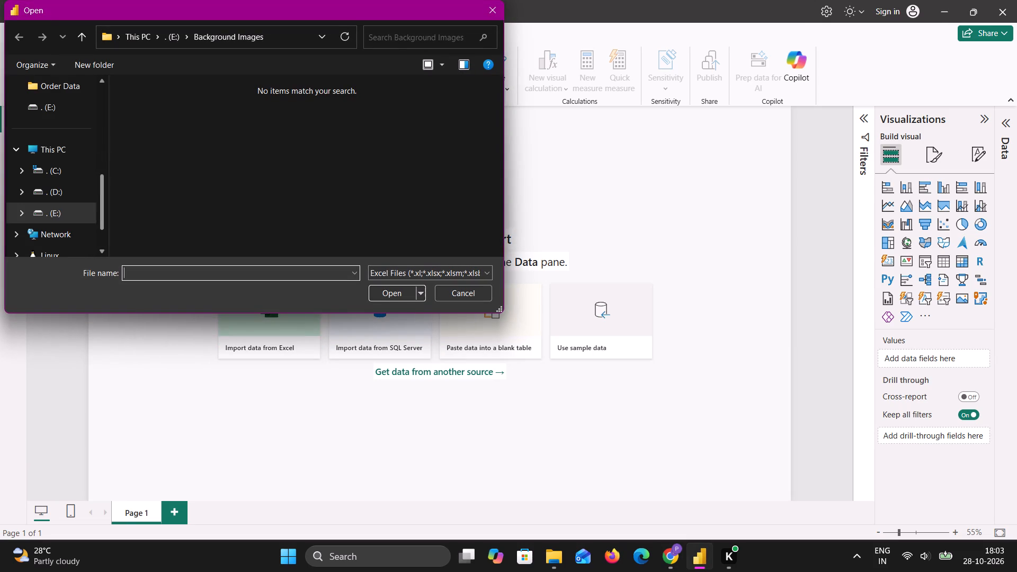
left_click(53, 207)
left_click(284, 185)
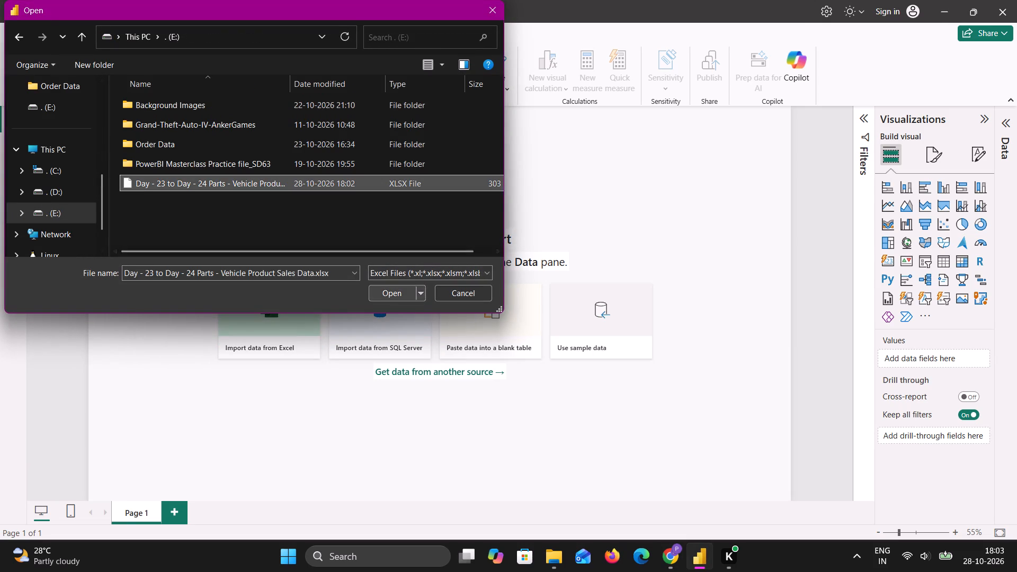
left_click(407, 294)
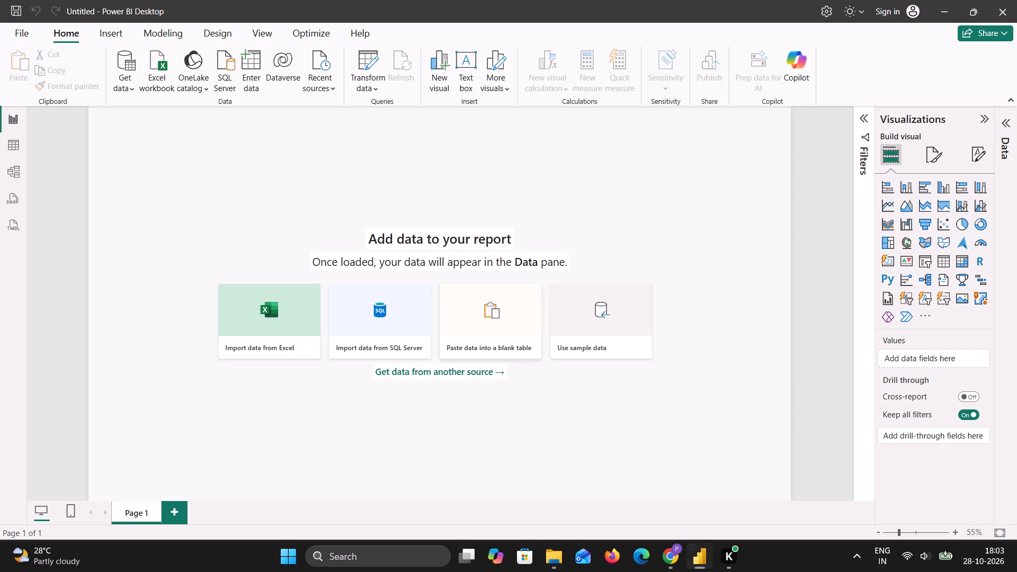
Check the tutorial video, return to Power BI Desktop, select the Sales_Data1 table and open it for transformation in Power Query Editor.
left_click(677, 560)
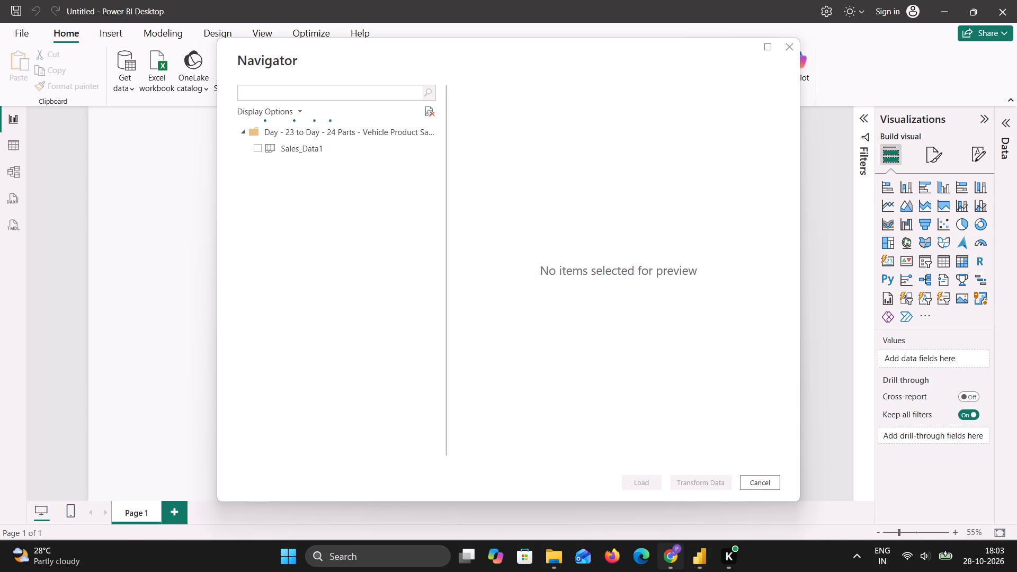
left_click(364, 279)
left_click(502, 348)
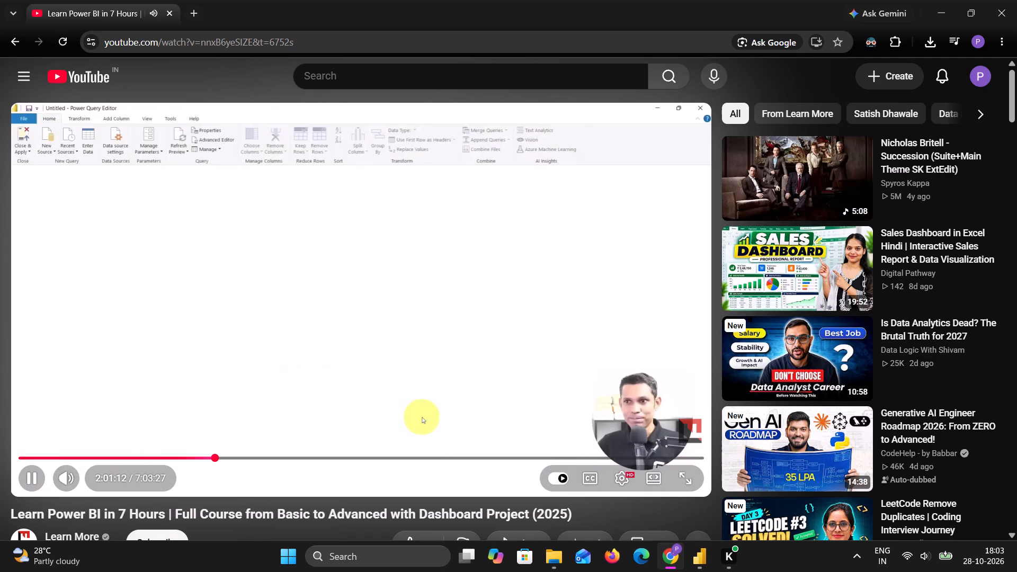
left_click(697, 564)
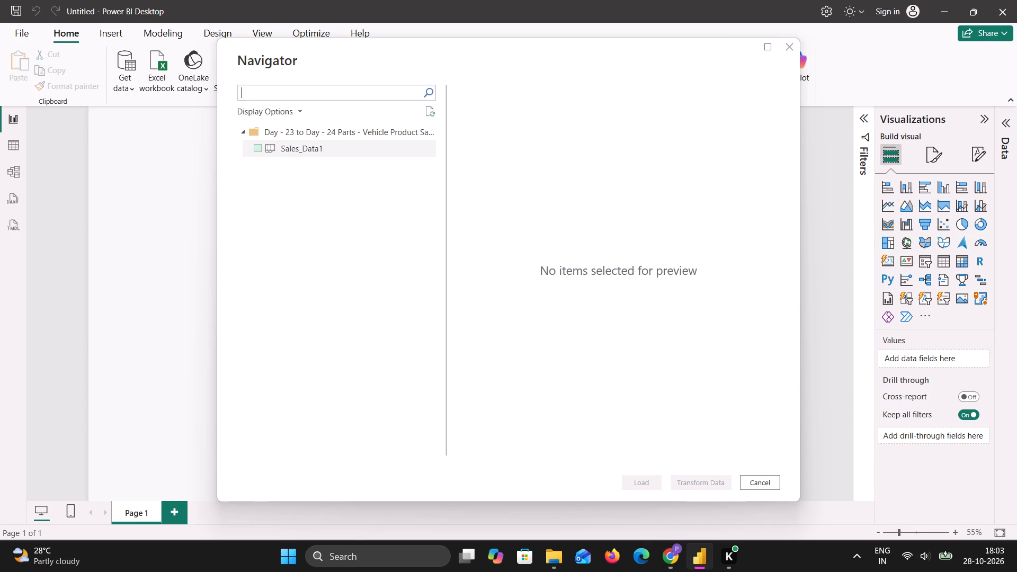
left_click(257, 149)
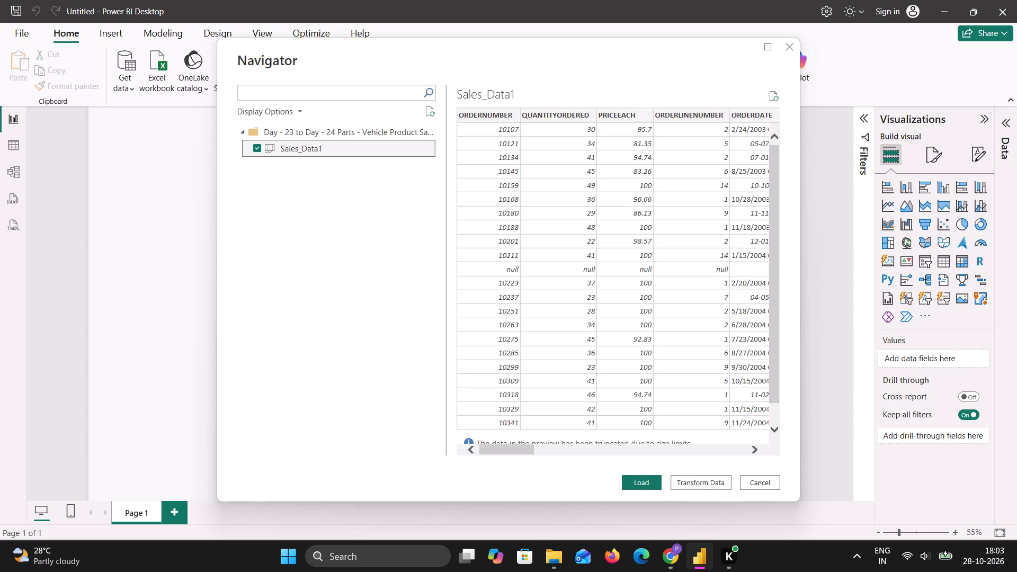
left_click(723, 478)
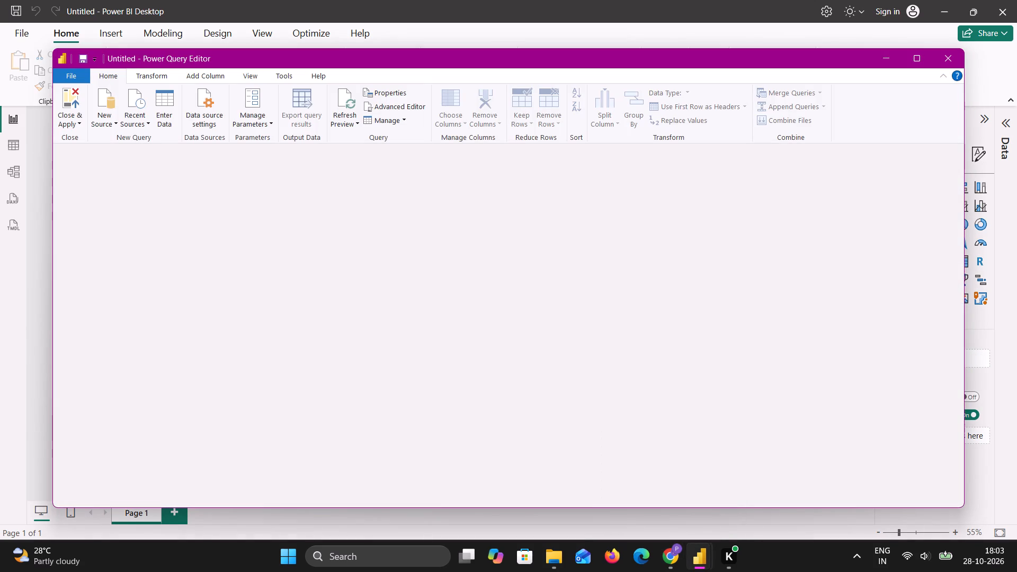
Watch and replay the tutorial's part on splitting the ORDERDATE column by delimiter, checking it against the Sales_Data1 query in Power Query Editor.
left_click(669, 553)
left_click(488, 292)
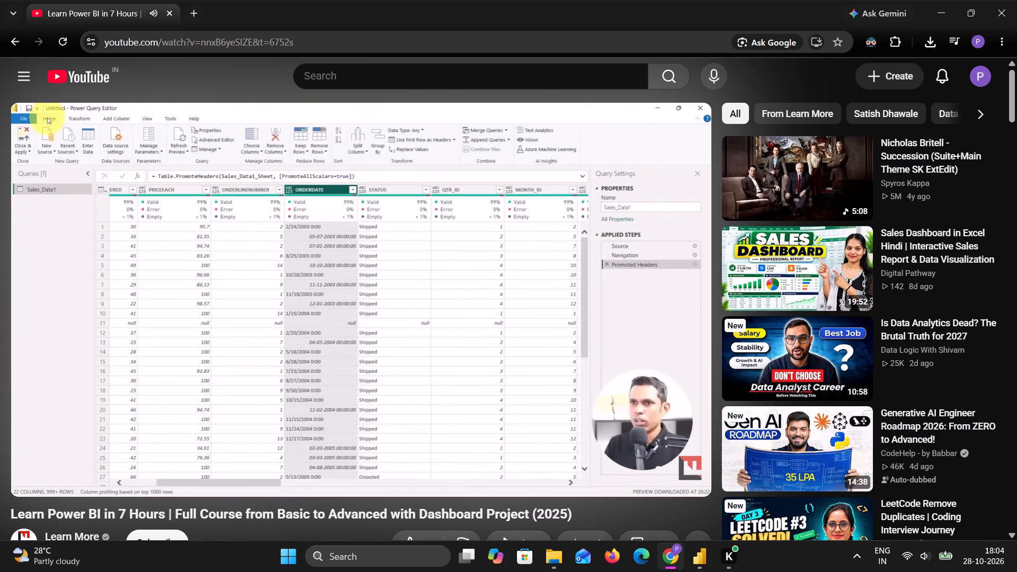
left_click(430, 260)
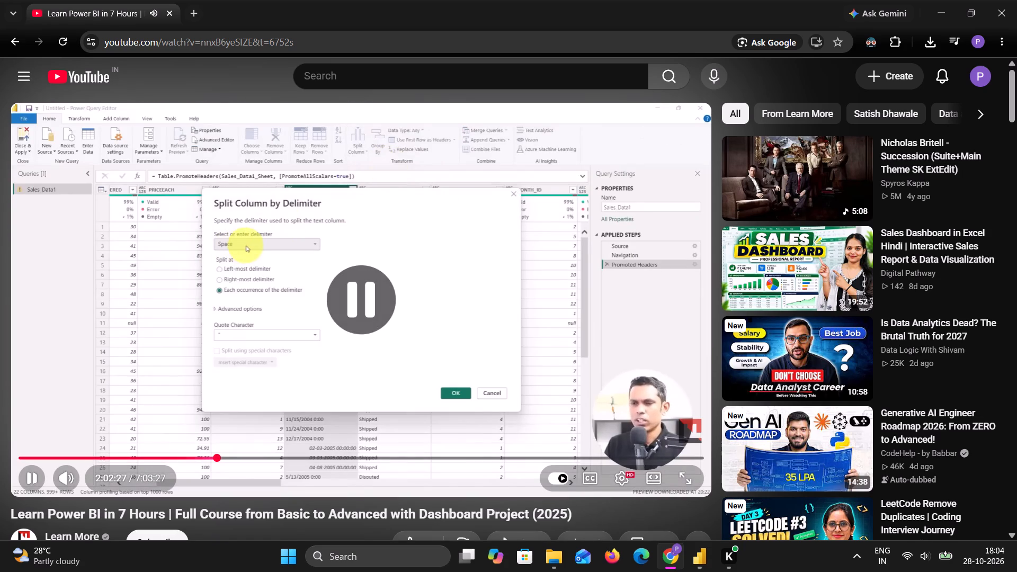
left_click(695, 557)
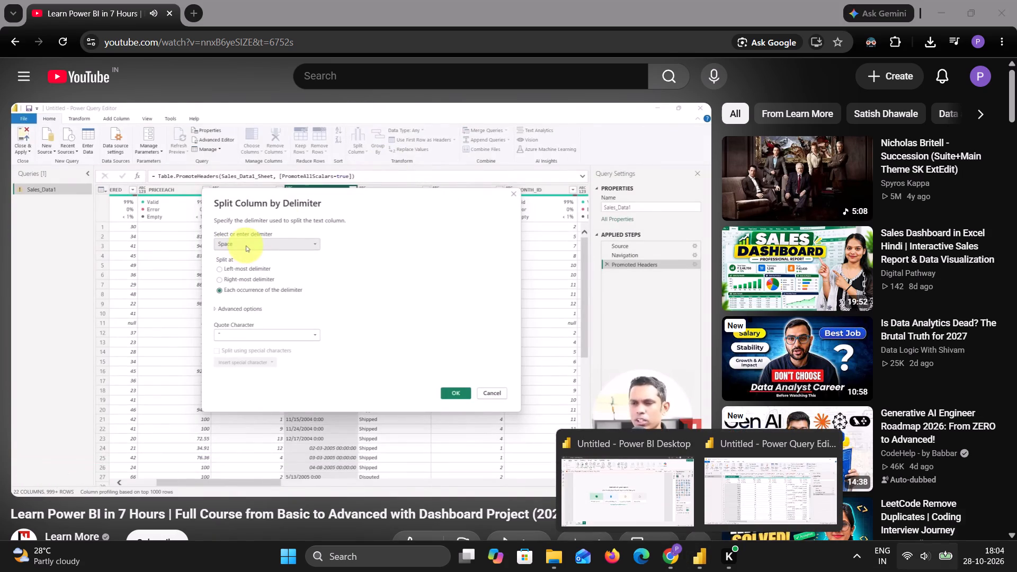
left_click(757, 494)
left_click(105, 79)
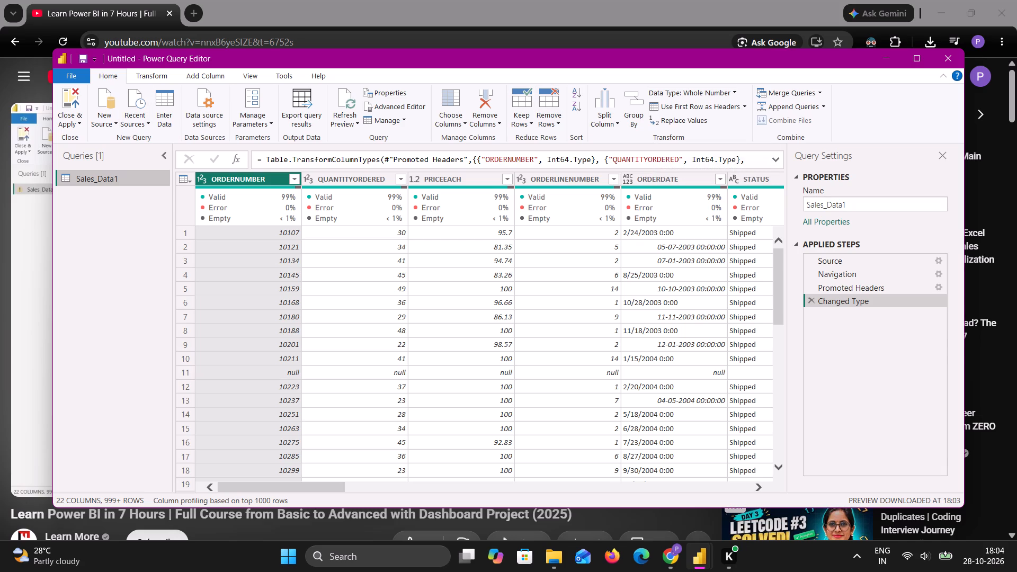
left_click(675, 564)
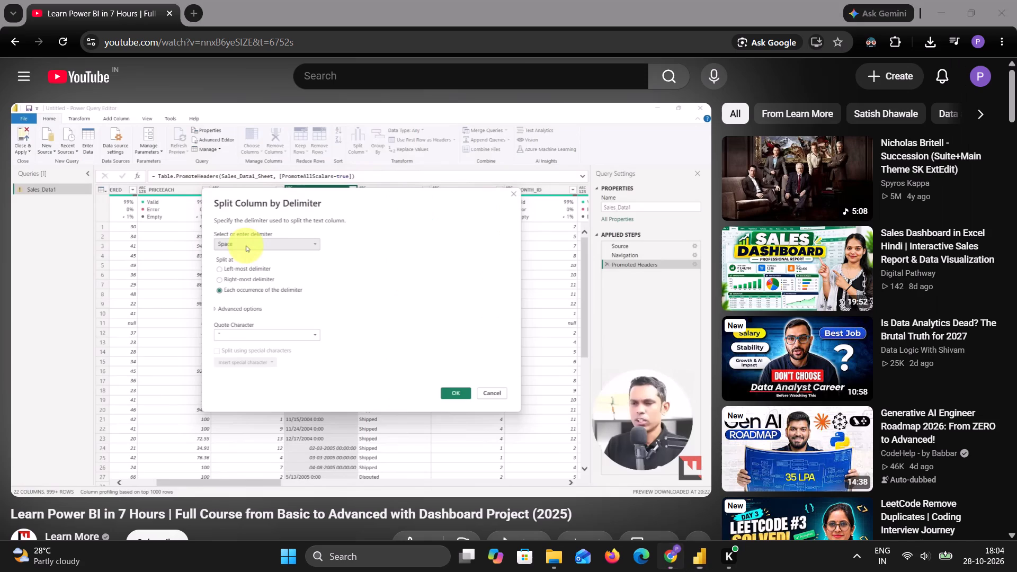
left_click(565, 403)
key("Left")
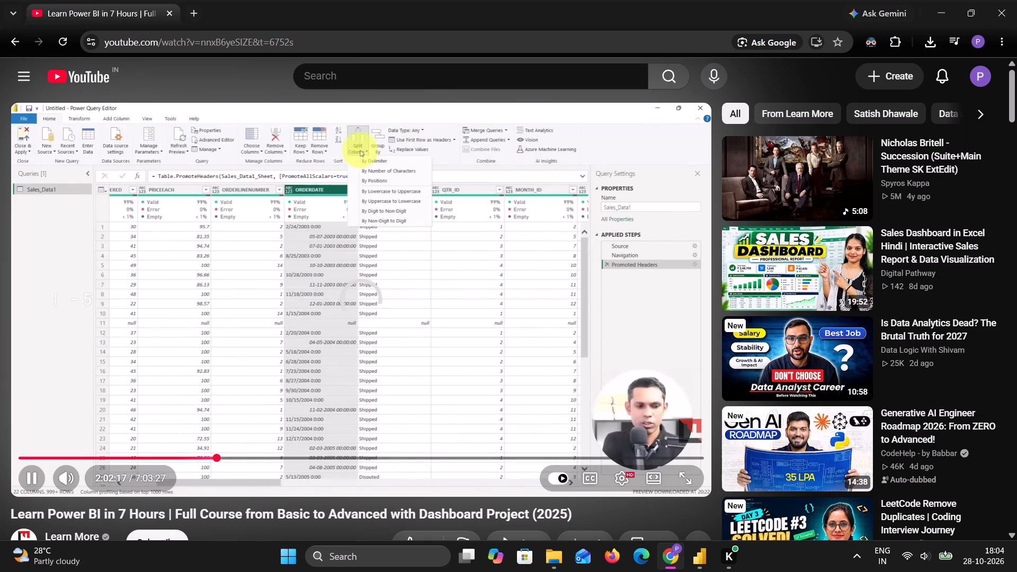
key("Left")
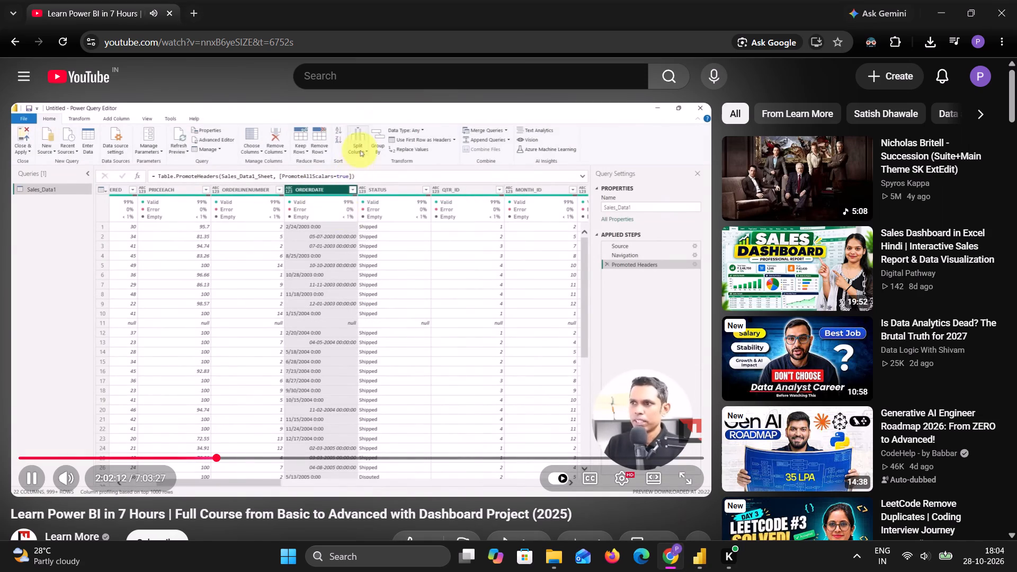
left_click(325, 236)
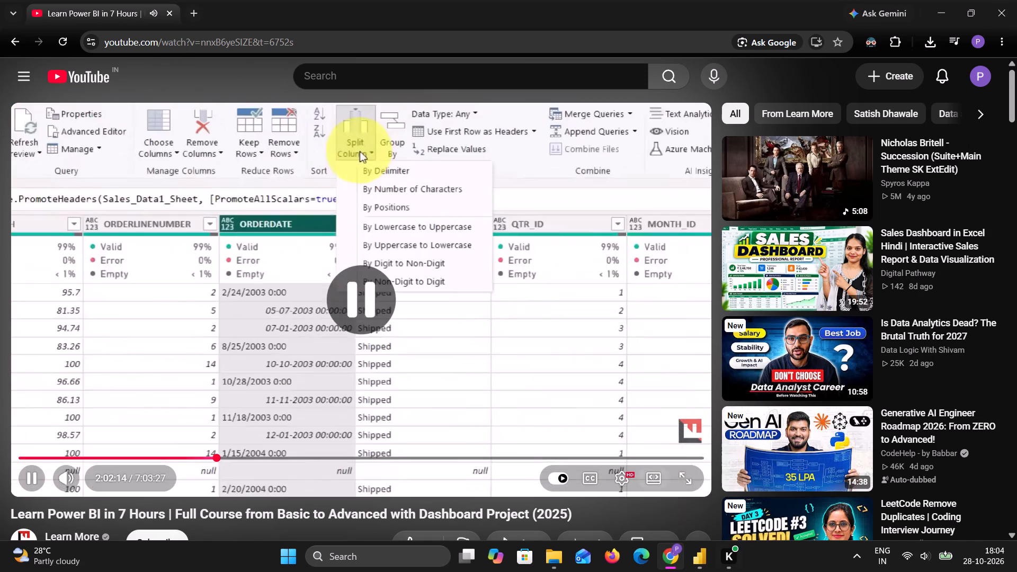
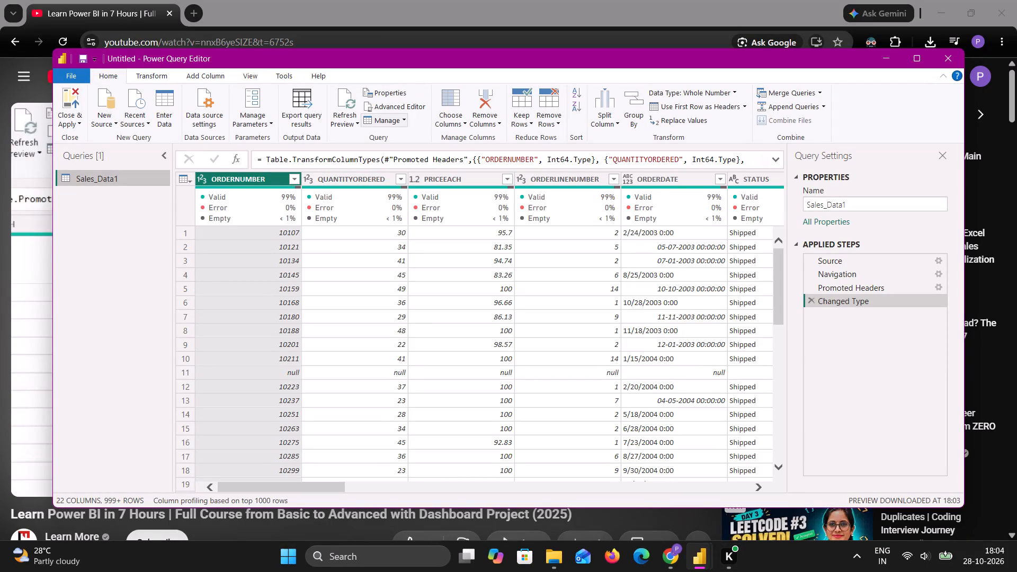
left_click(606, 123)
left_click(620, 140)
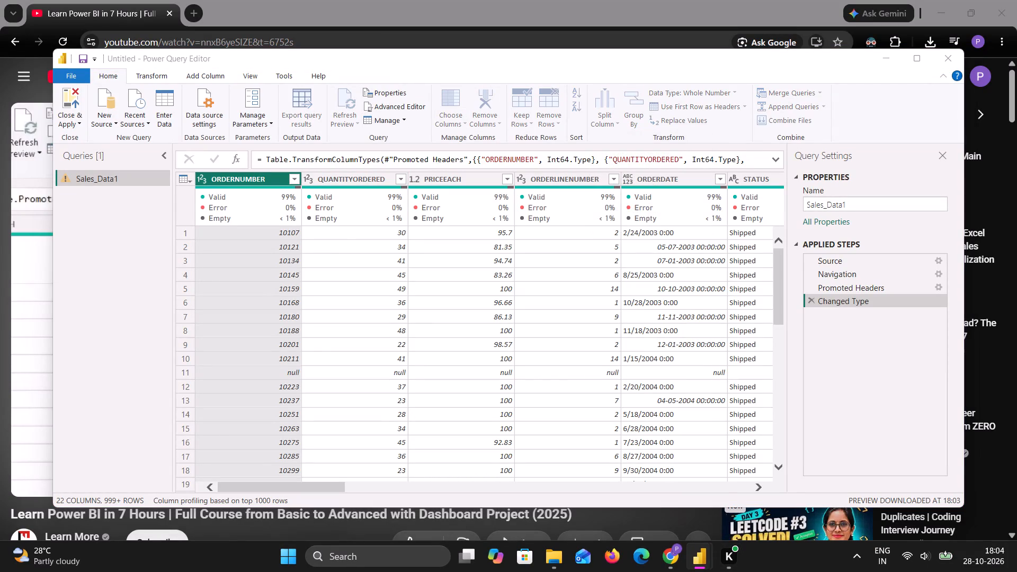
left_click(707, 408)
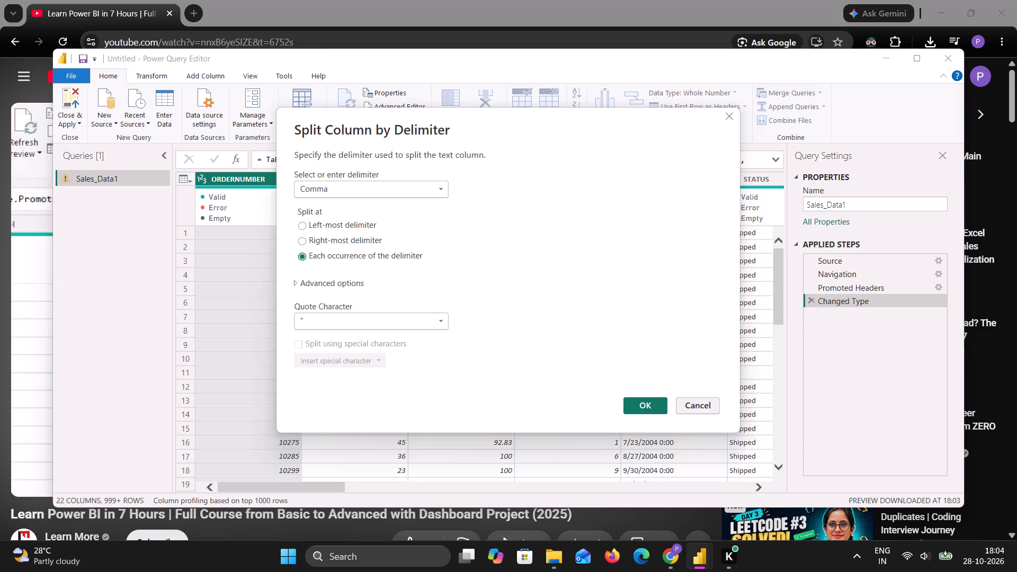
Split the ORDERDATE column by delimiter at each occurrence of a space, checking the tutorial video before applying.
scroll(677, 330, "up", 1)
left_click(649, 183)
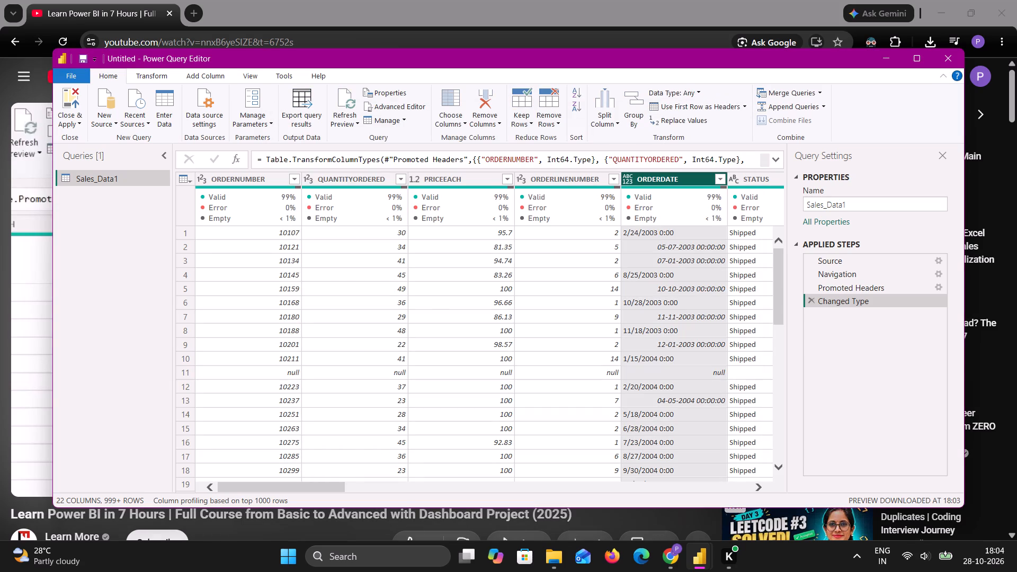
left_click(612, 117)
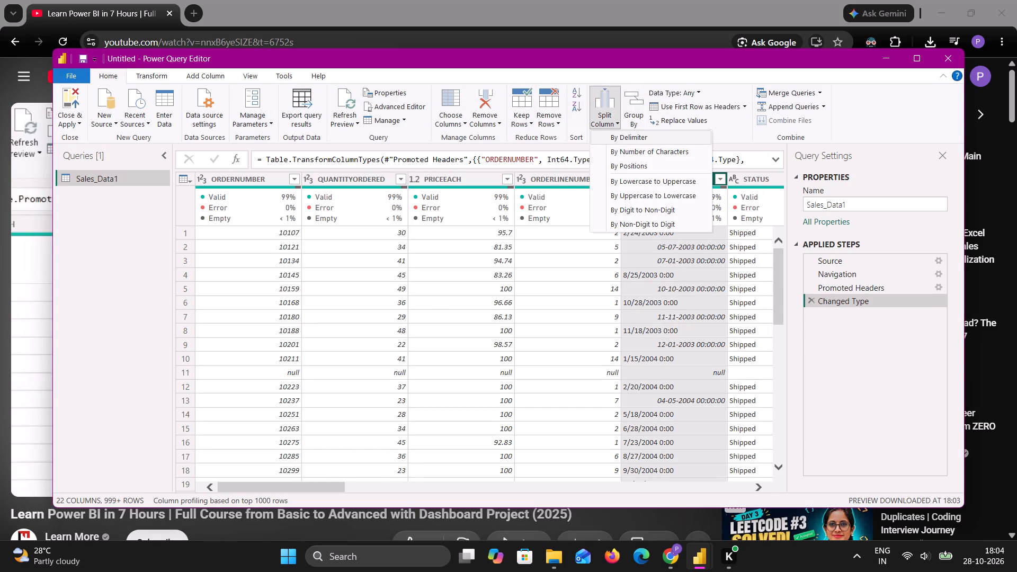
left_click(653, 142)
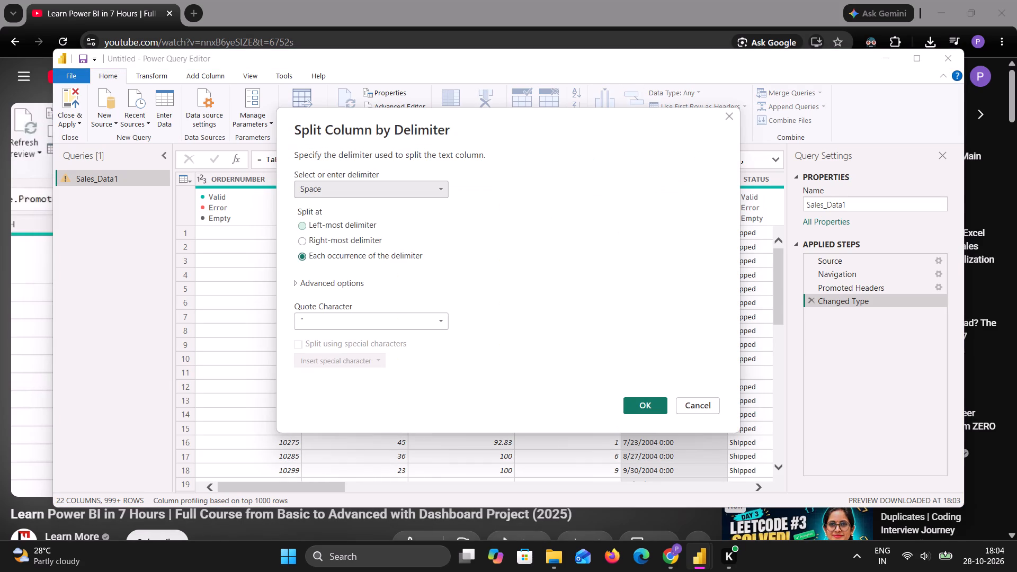
left_click(666, 553)
left_click(559, 324)
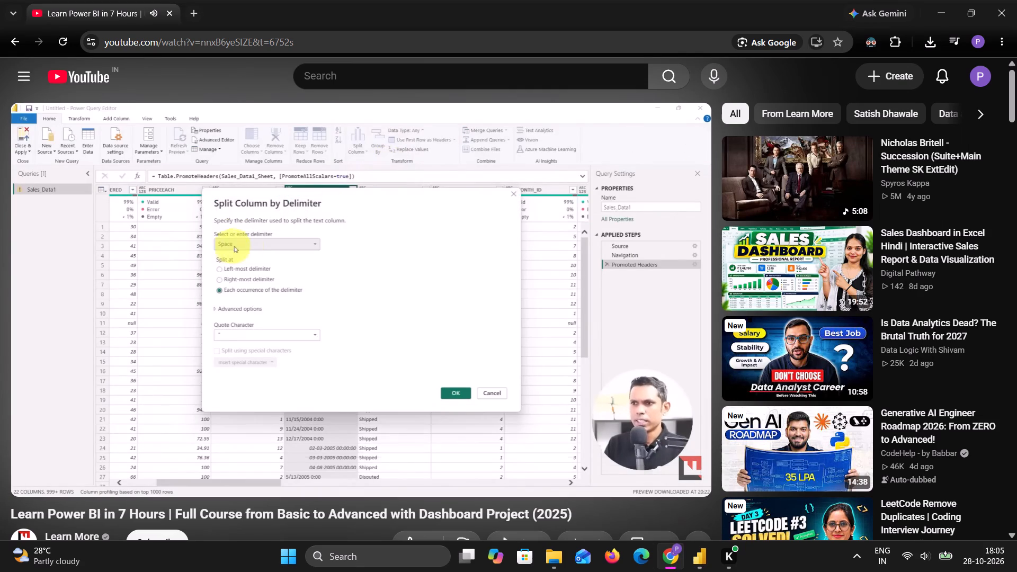
left_click_drag(731, 561, 480, 561)
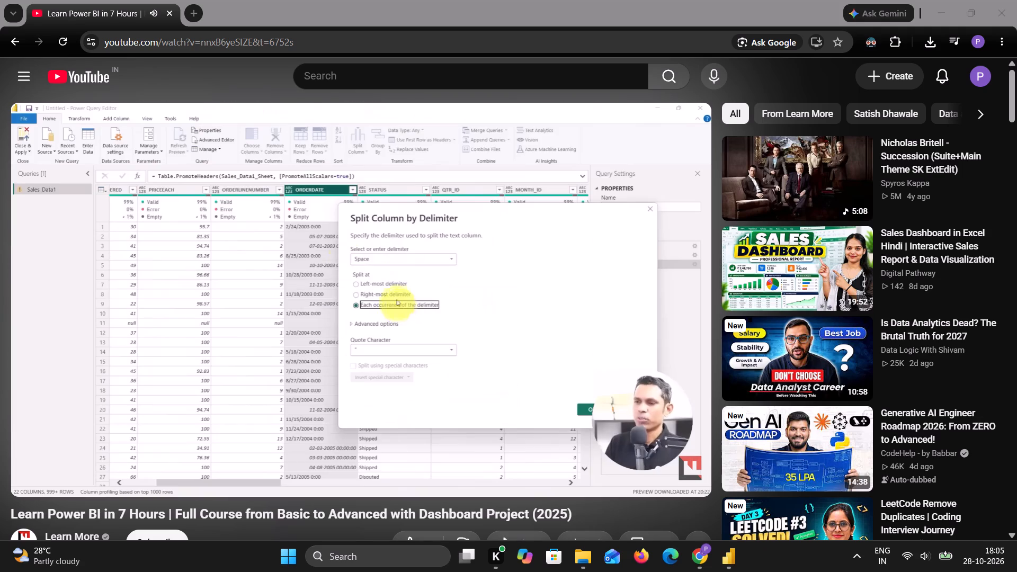
left_click(547, 329)
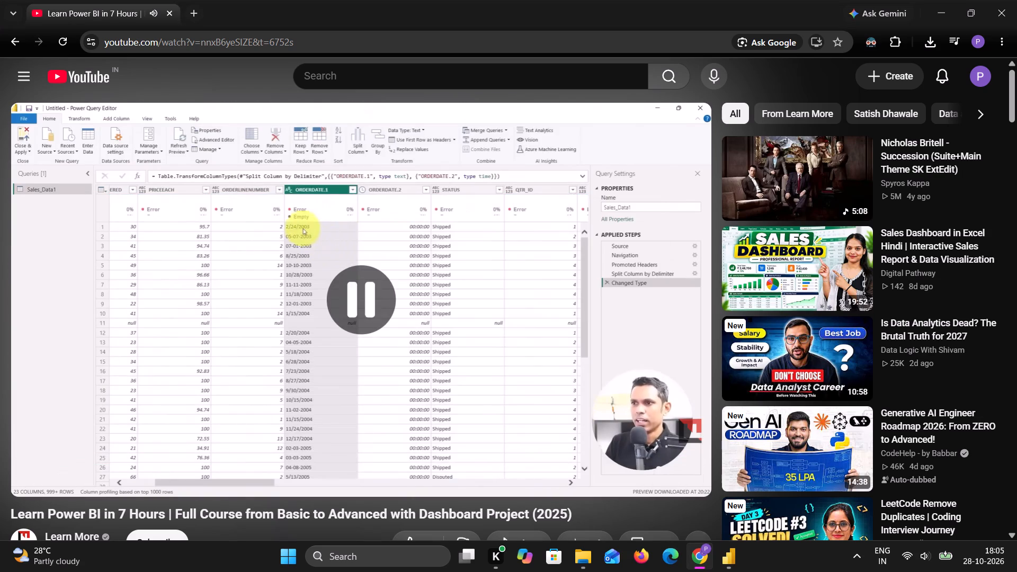
left_click(721, 566)
left_click(789, 502)
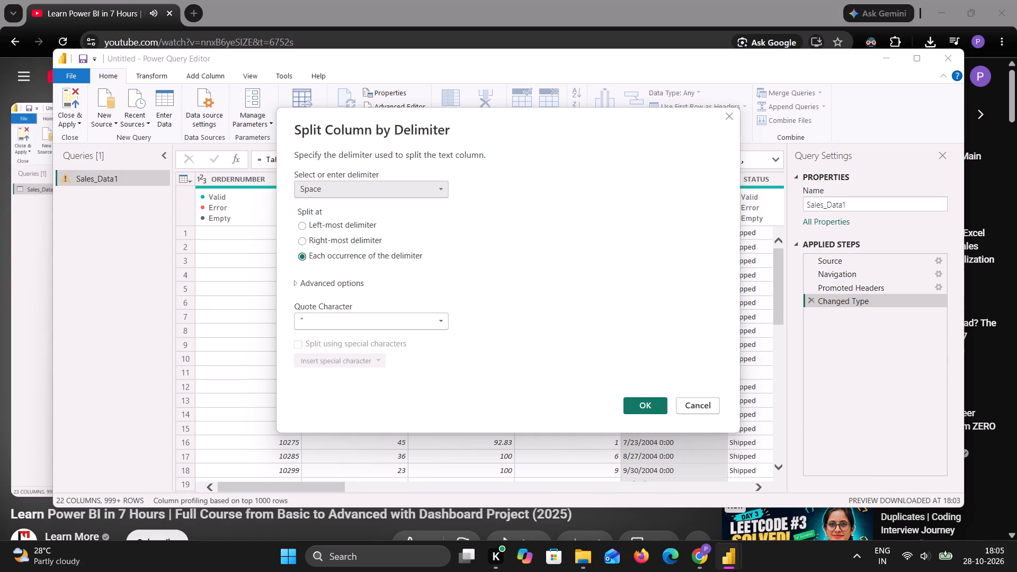
left_click(643, 410)
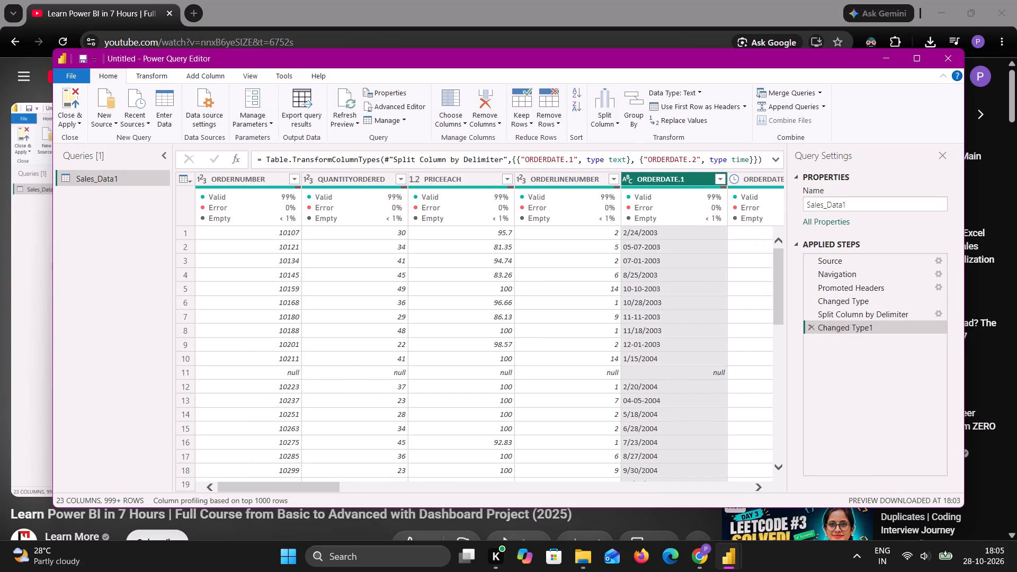
Watch the tutorial video's next part, return to Power Query Editor and remove the ORDERDATE.2 column from Sales_Data1.
left_click(707, 556)
left_click(564, 354)
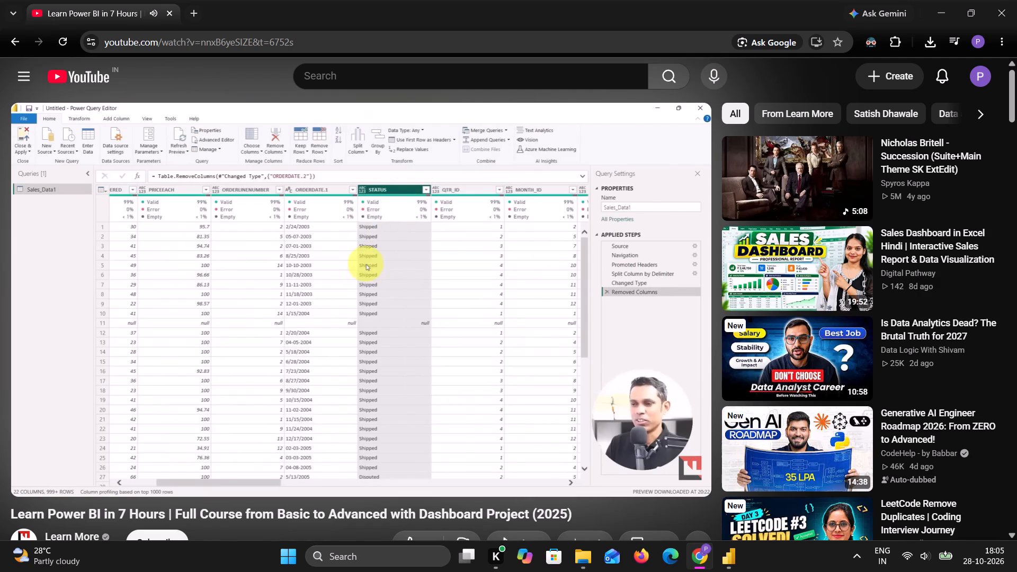
key("Left")
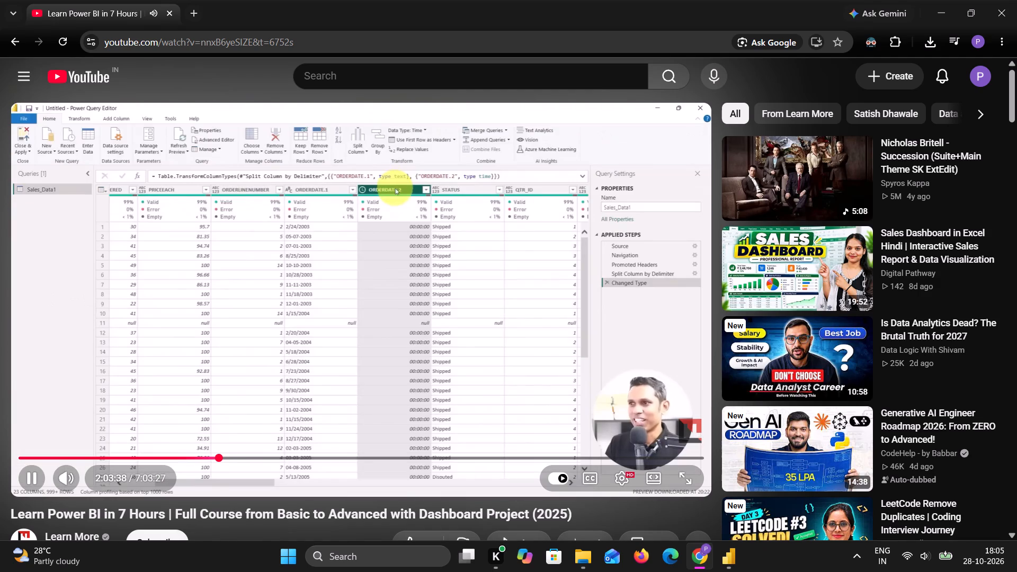
left_click(503, 292)
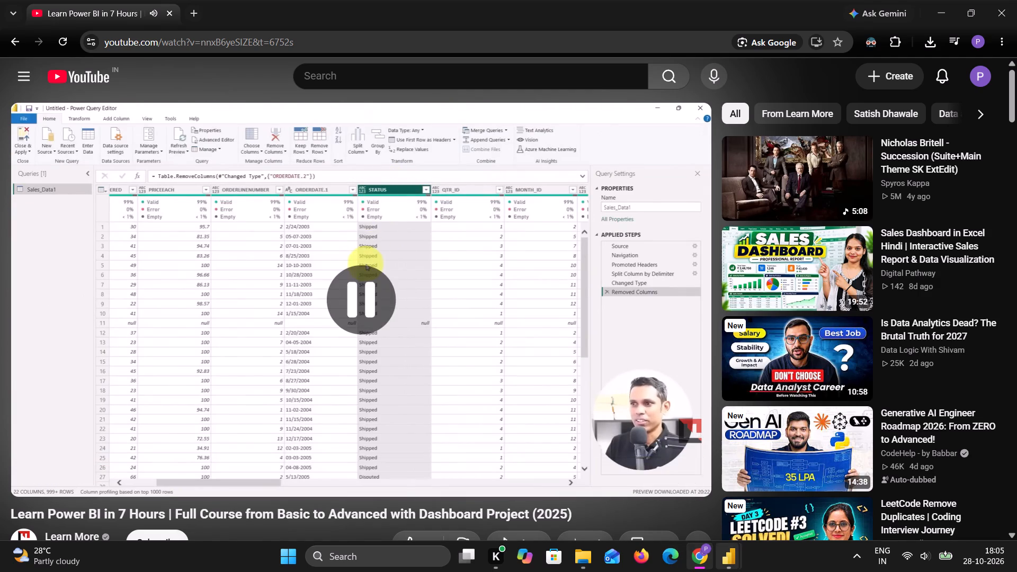
left_click(730, 557)
left_click(789, 470)
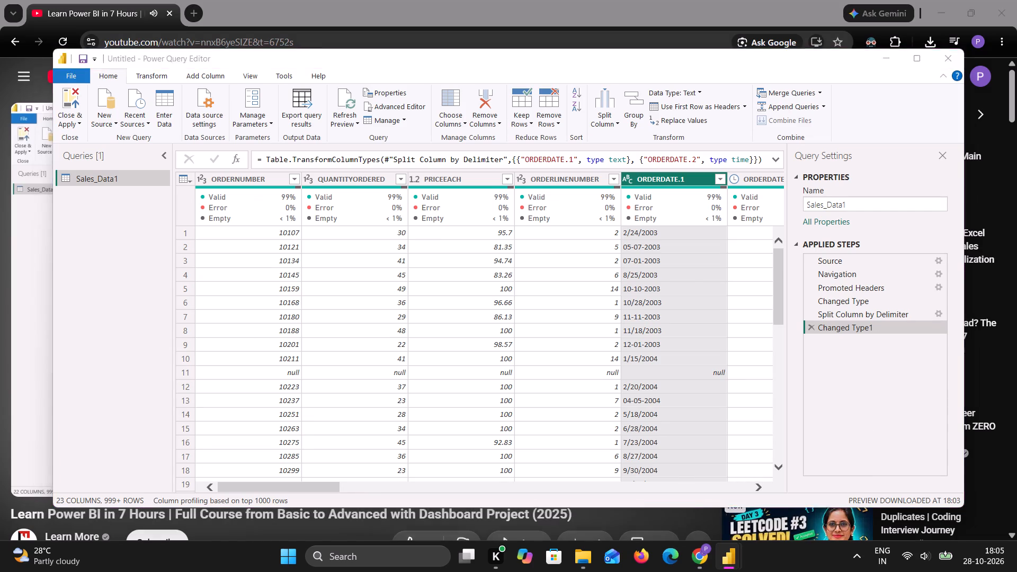
left_click_drag(328, 487, 360, 487)
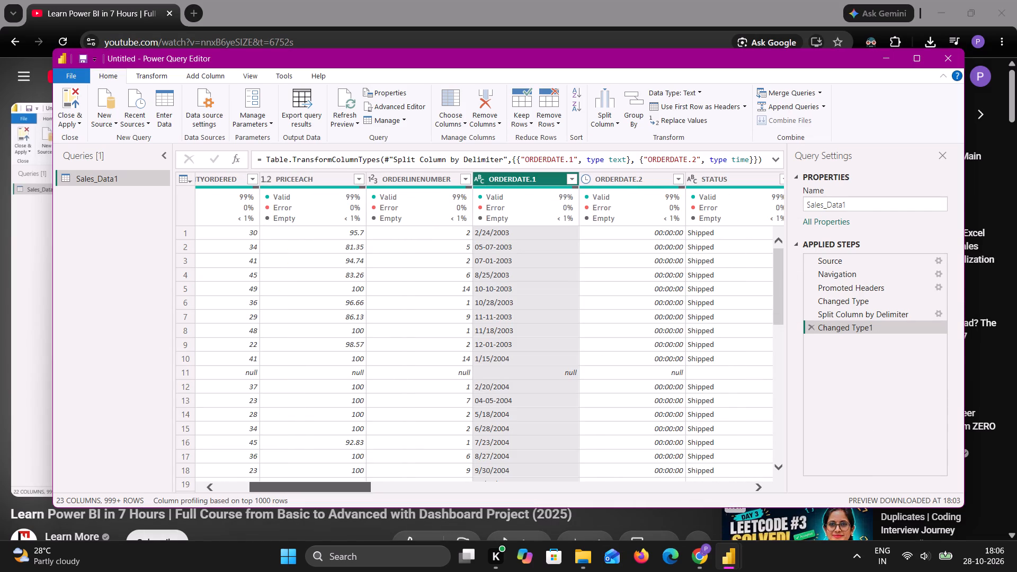
left_click(622, 182)
right_click(622, 182)
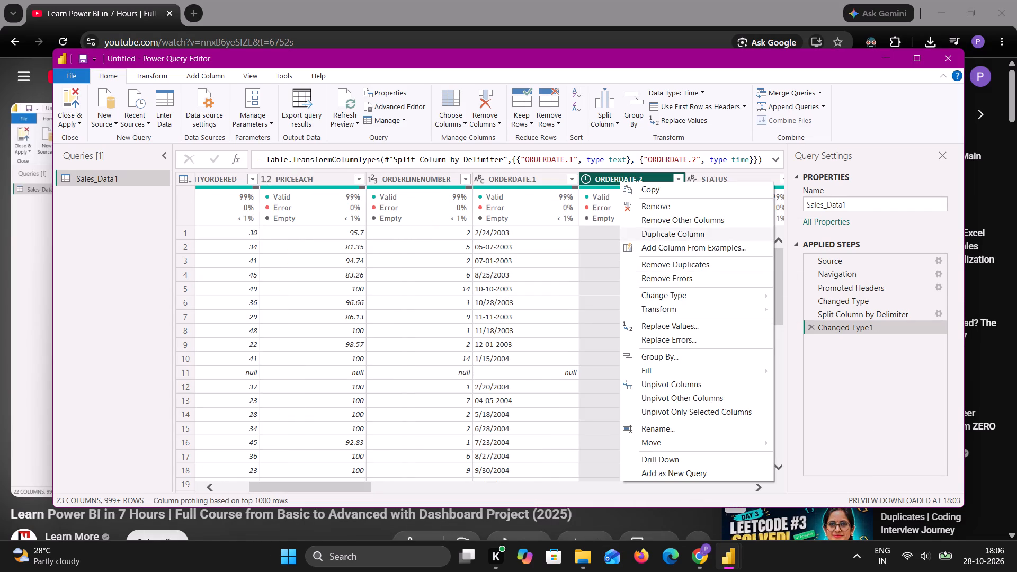
left_click(682, 209)
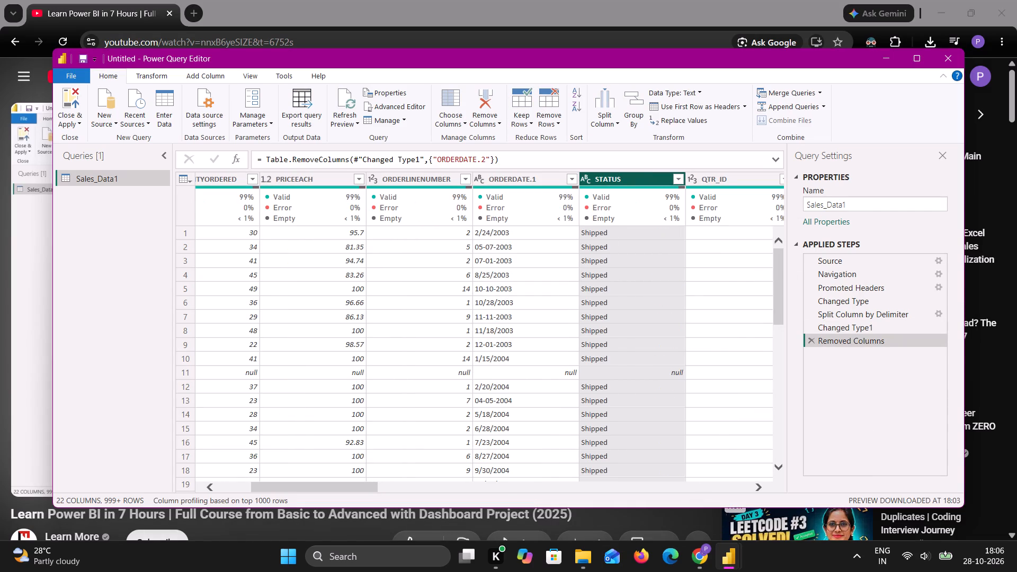
Following the tutorial video, start Change Type with Locale on the ORDERDATE.1 column and set the data type to Date.
left_click(519, 174)
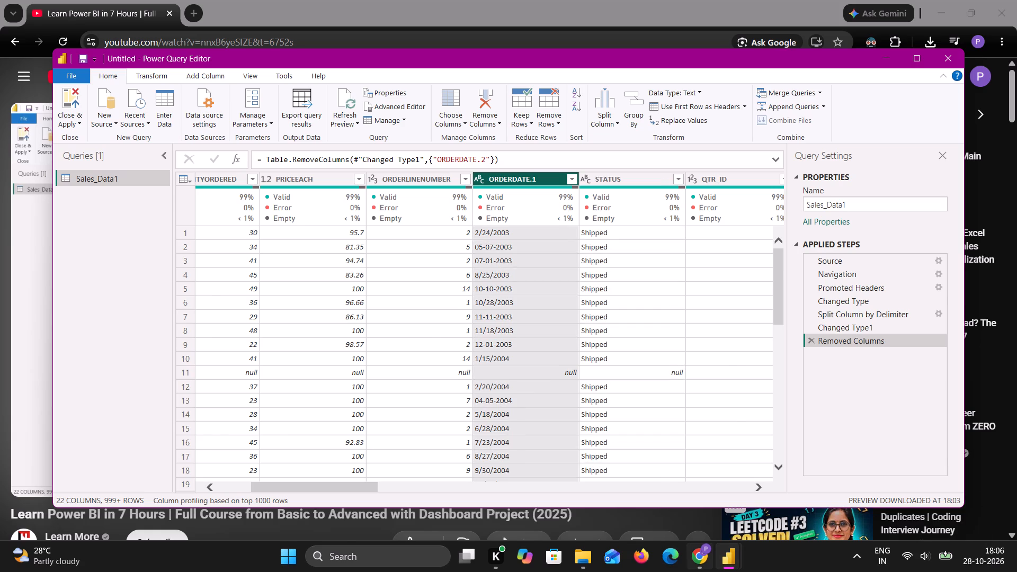
left_click(697, 567)
left_click(591, 391)
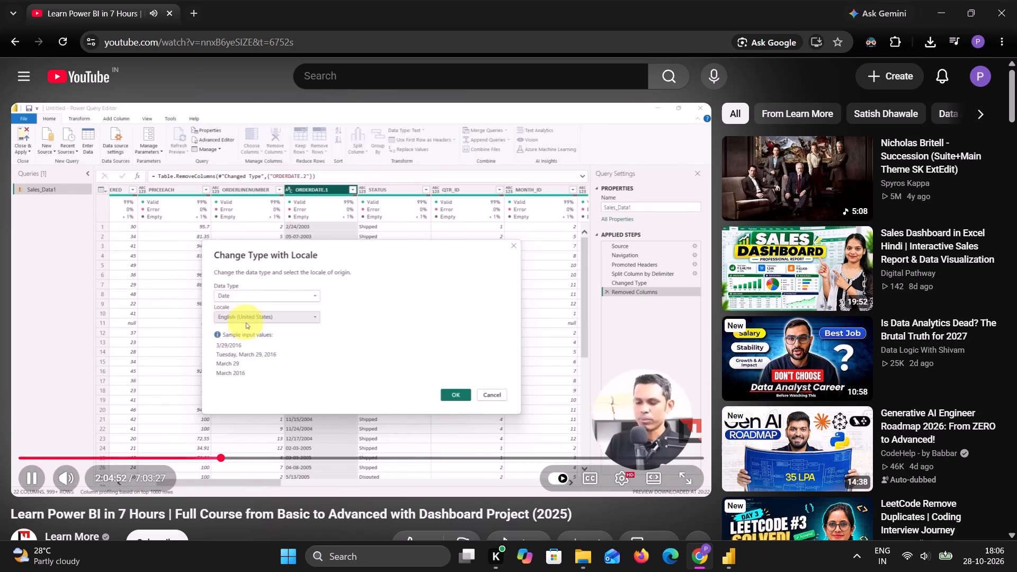
left_click(530, 339)
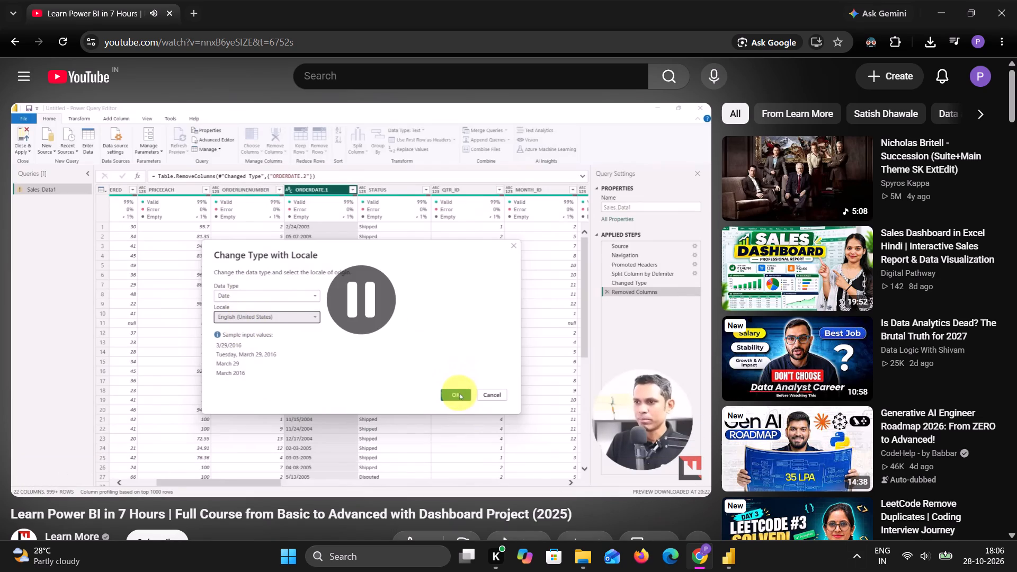
left_click(729, 566)
left_click(761, 482)
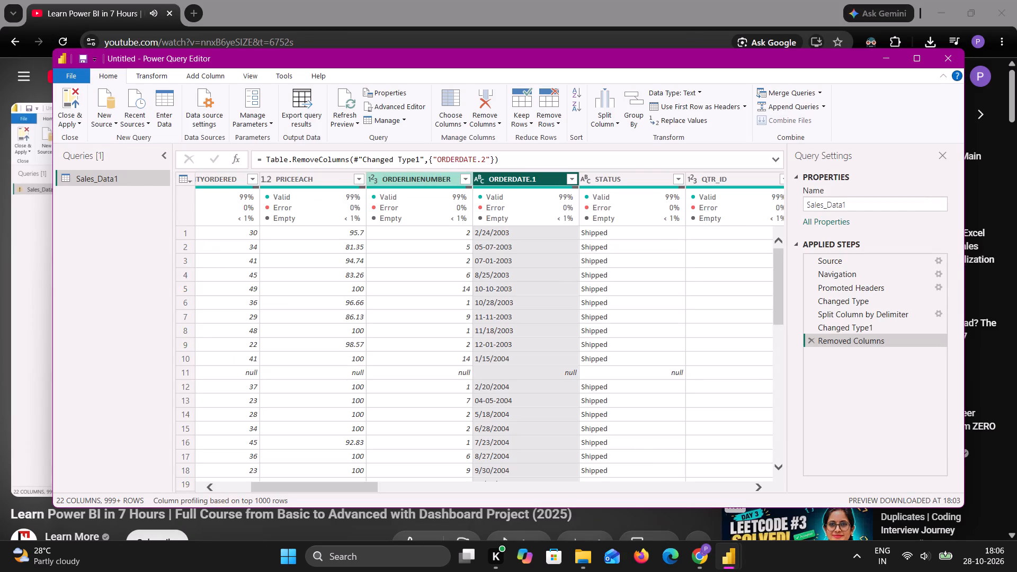
left_click(480, 178)
right_click(480, 178)
left_click(490, 178)
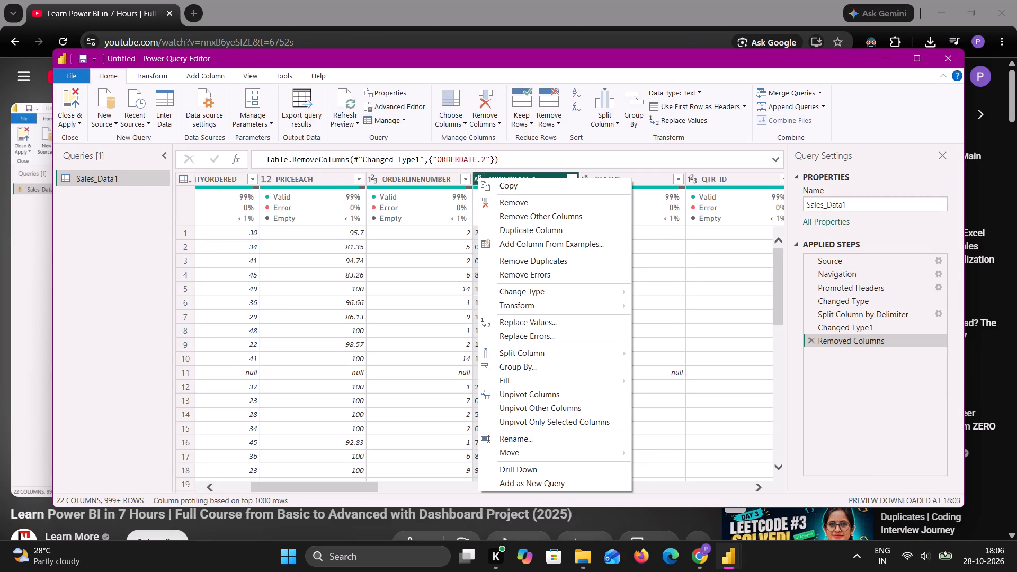
left_click(538, 169)
left_click(478, 176)
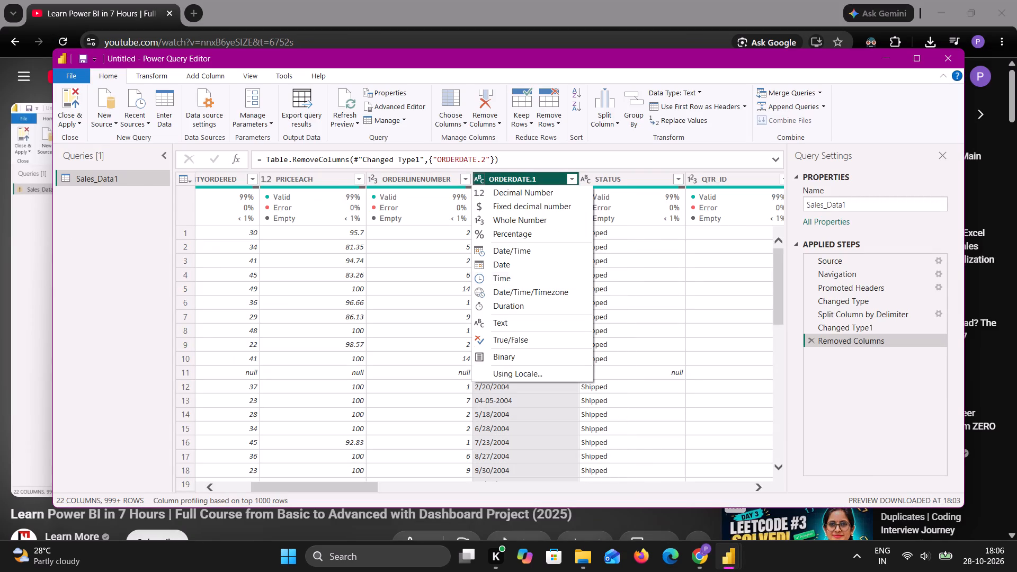
left_click(532, 371)
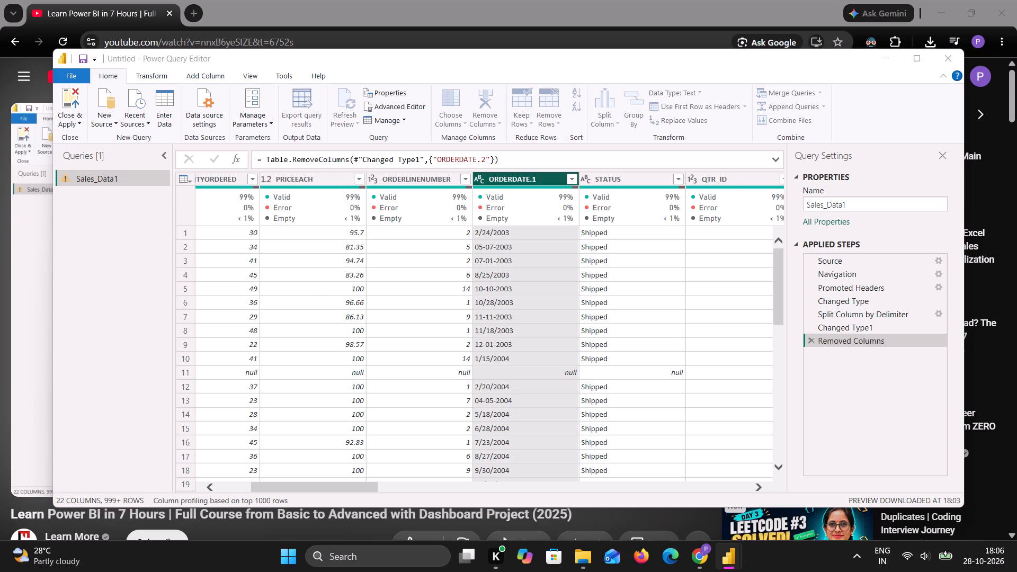
left_click(392, 261)
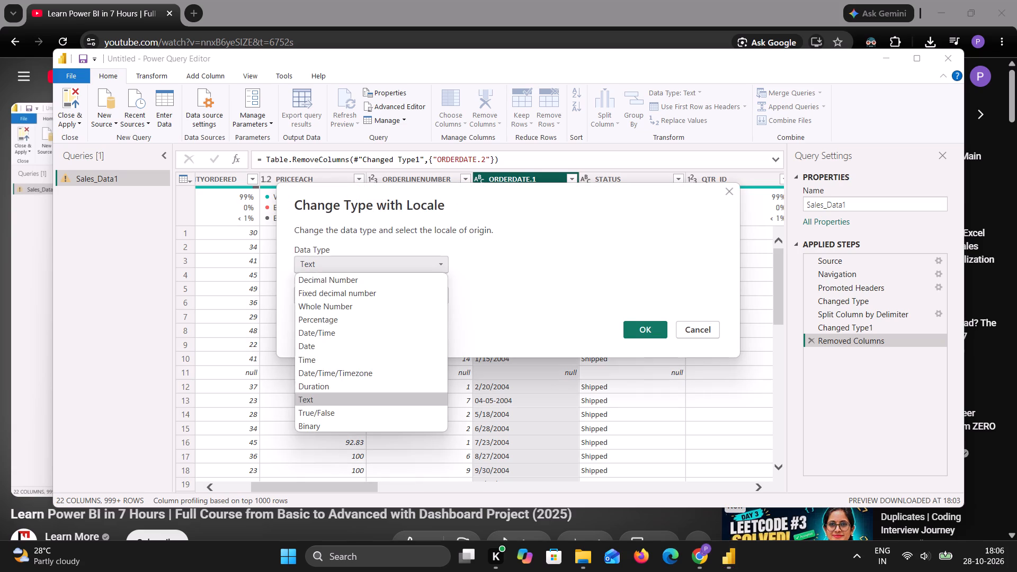
left_click(370, 350)
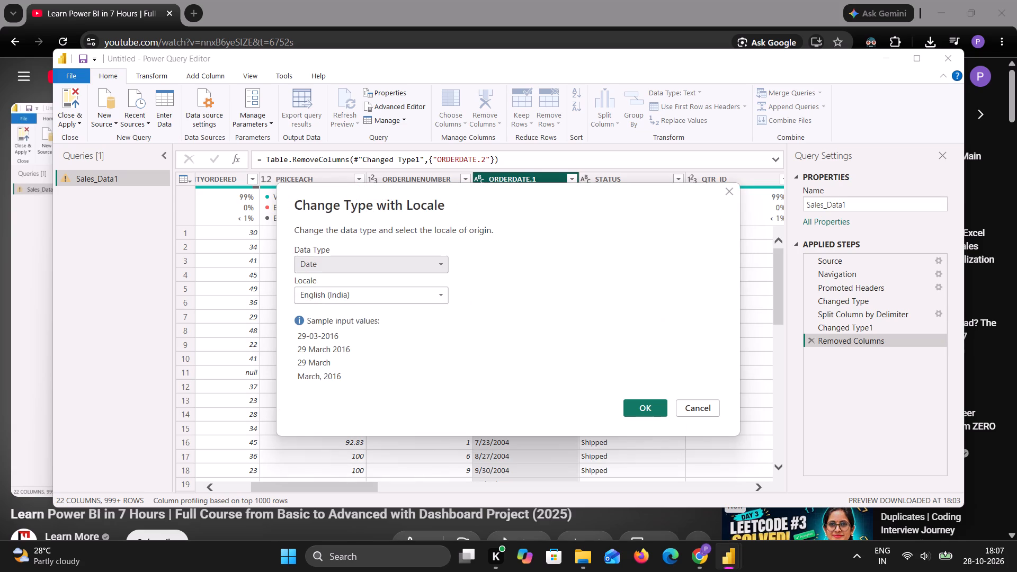
Set the locale to English (United States), check it against the tutorial video and apply the type change to ORDERDATE.1.
left_click(405, 300)
scroll(426, 148, "up", 2)
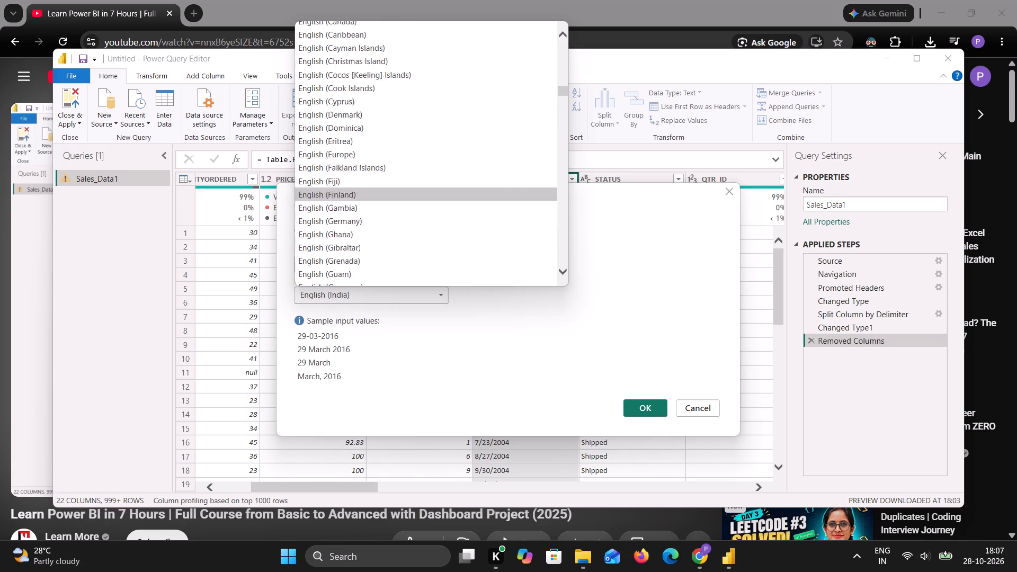
scroll(426, 148, "up", 7)
scroll(426, 148, "up", 20)
scroll(426, 148, "up", 3)
scroll(426, 150, "down", 16)
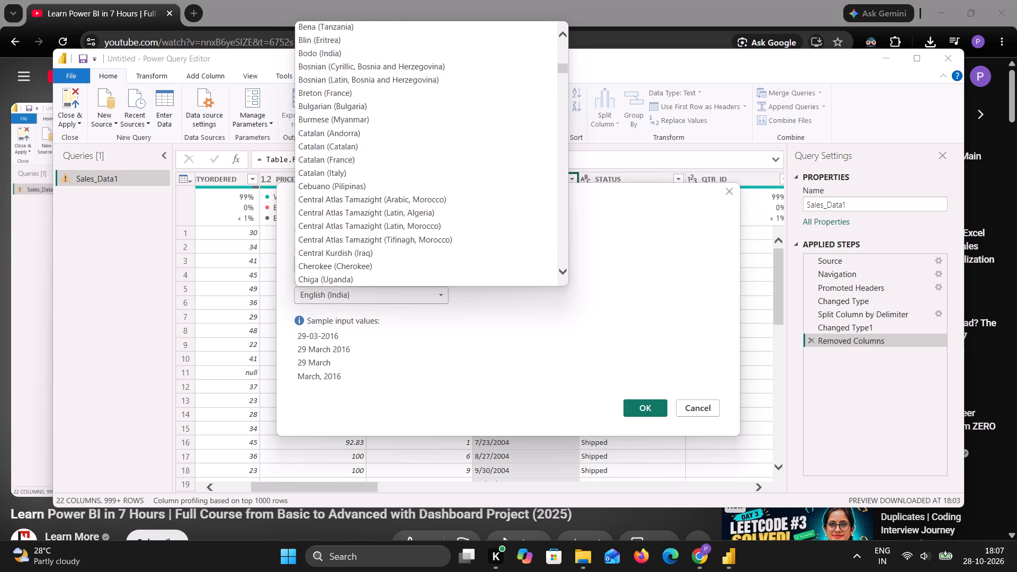
scroll(426, 150, "down", 20)
scroll(426, 150, "down", 8)
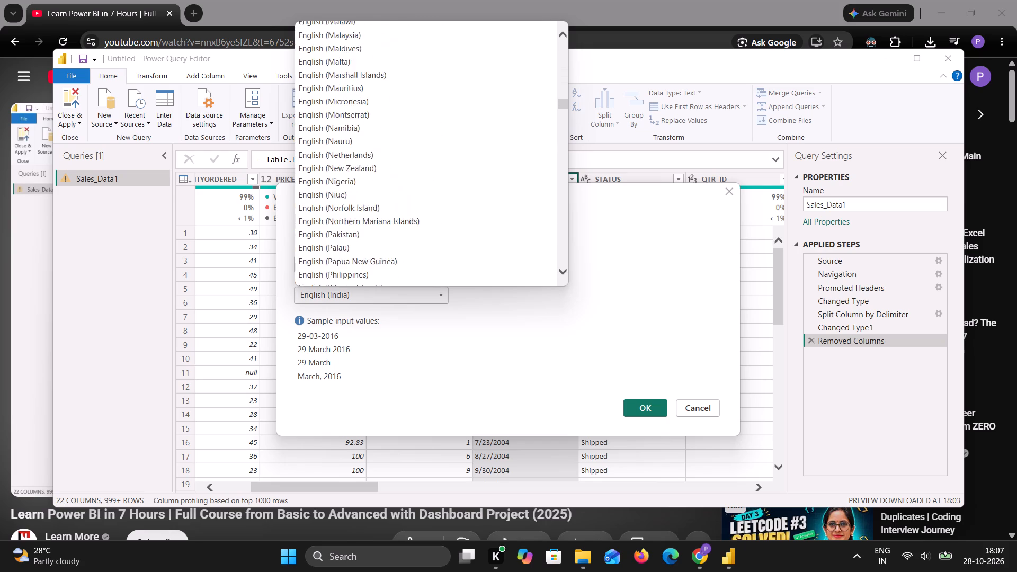
scroll(426, 150, "down", 12)
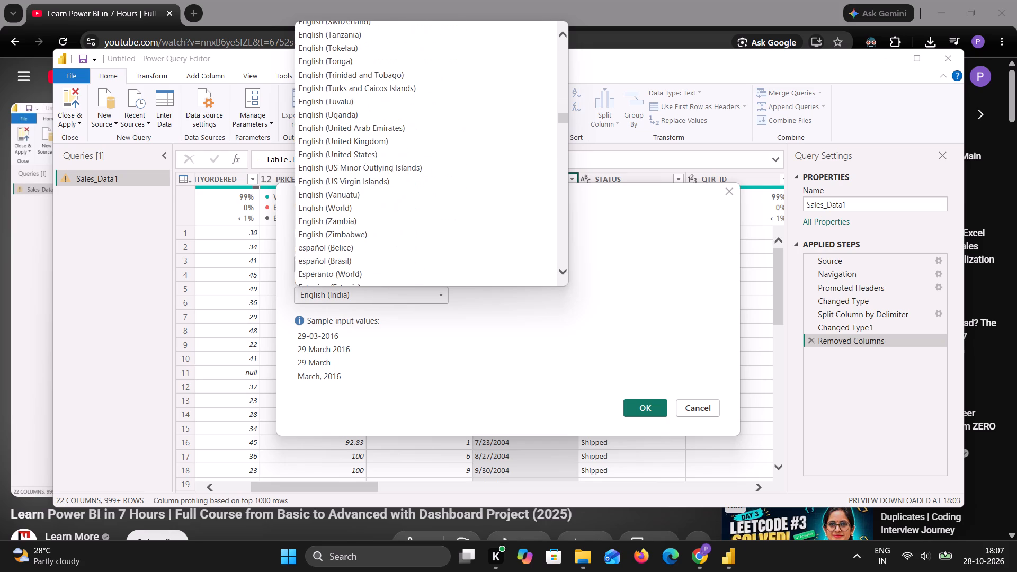
left_click(377, 151)
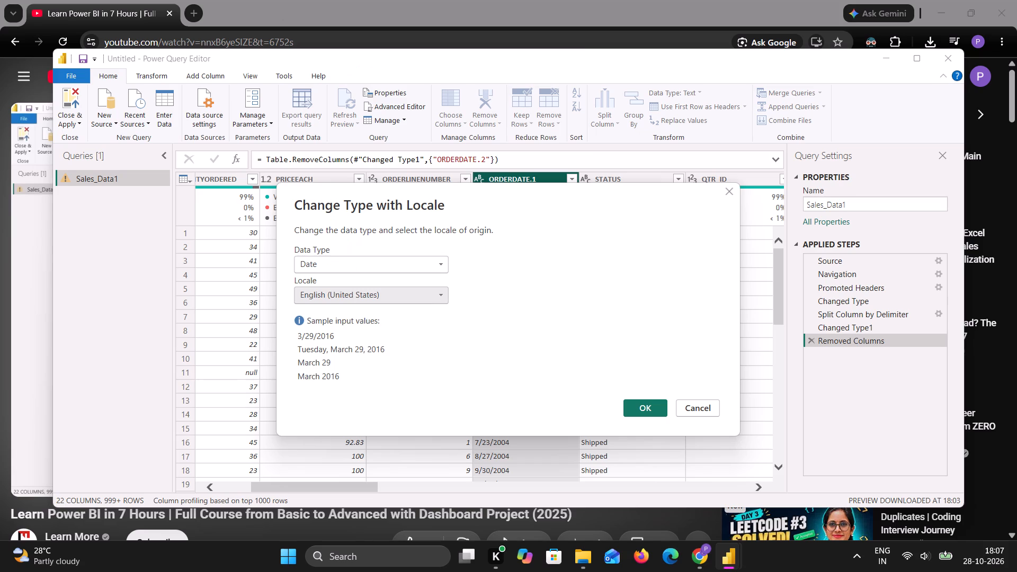
left_click(708, 571)
left_click(568, 339)
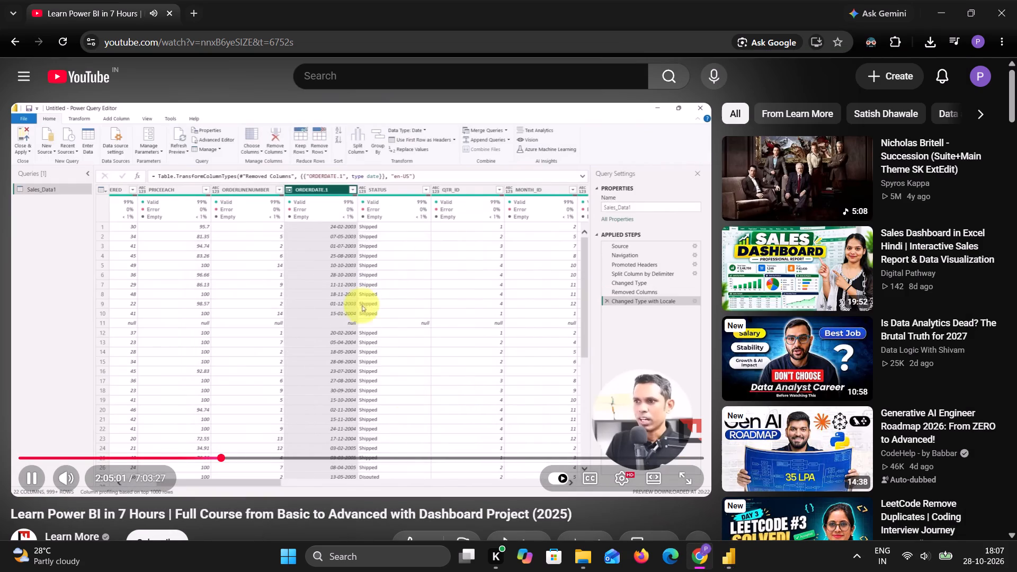
left_click(727, 569)
left_click(783, 485)
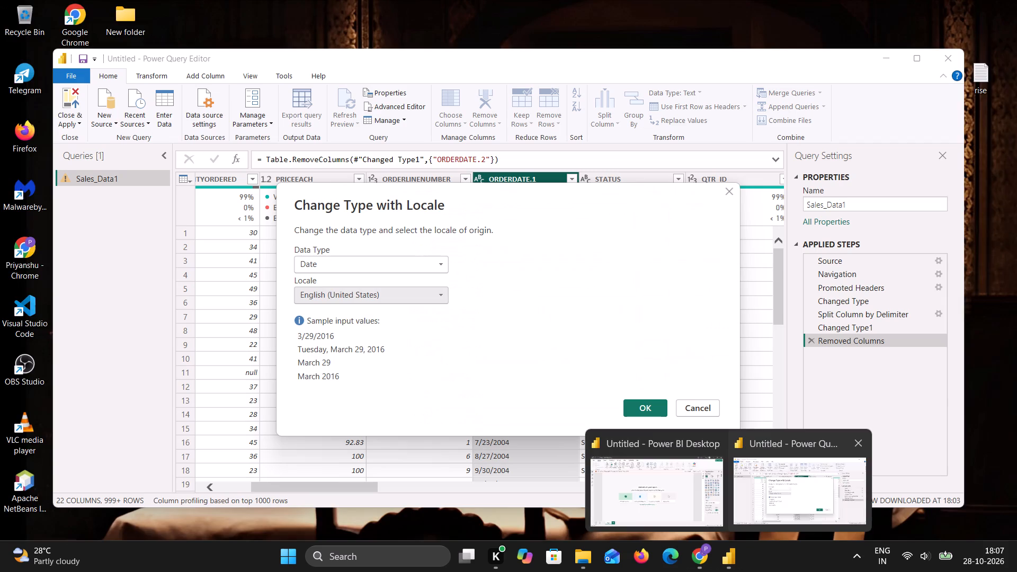
left_click(643, 412)
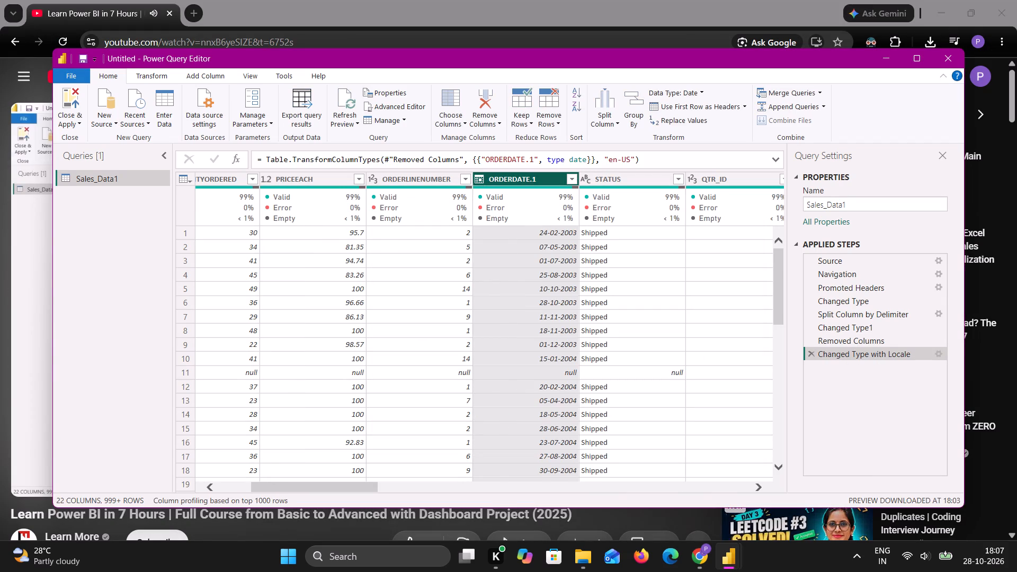
Check the Sales_Data1 rows and the tutorial video, and remove all blank rows from the table in Power Query Editor.
scroll(552, 385, "down", 2)
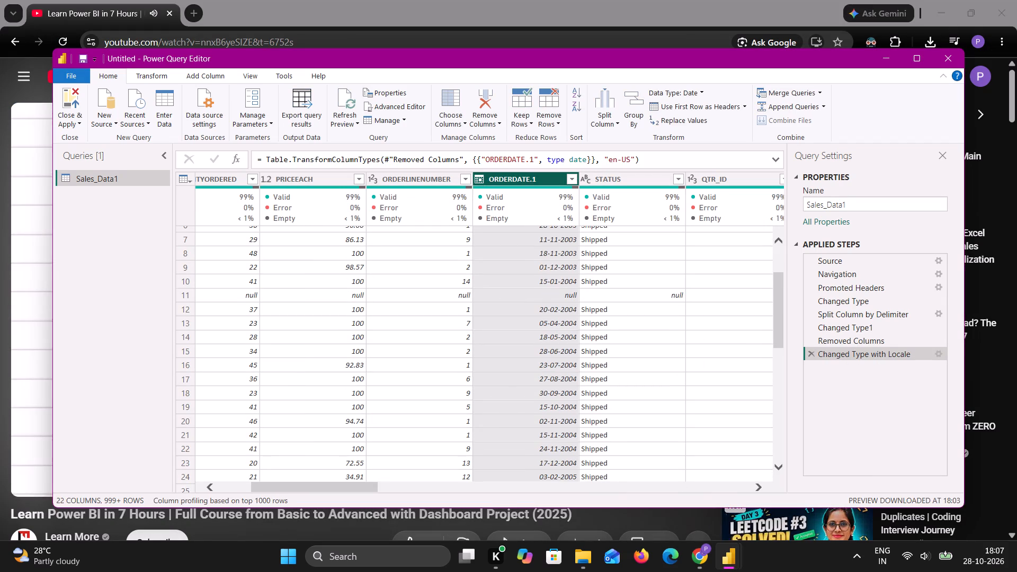
scroll(552, 385, "down", 20)
scroll(552, 385, "down", 10)
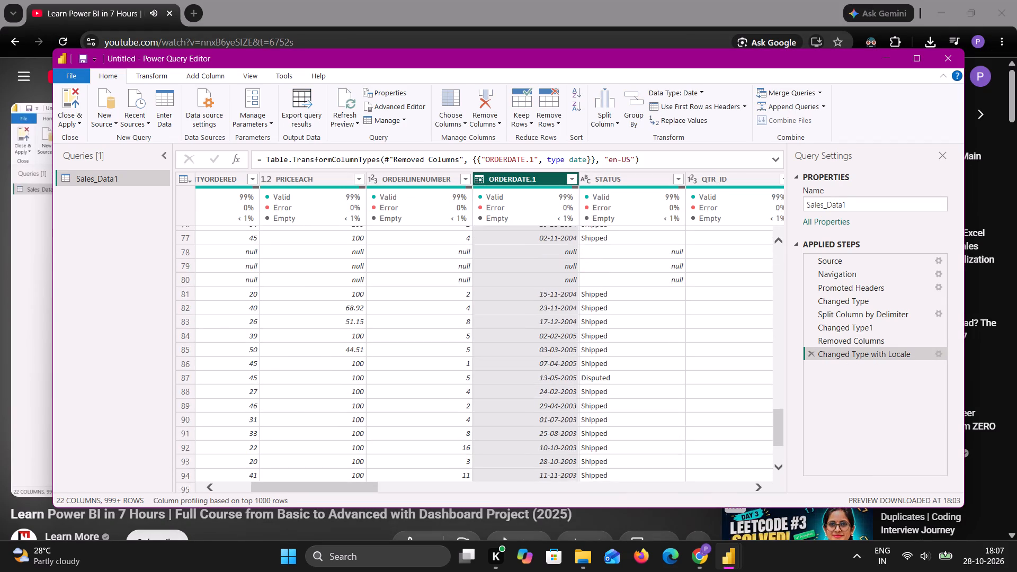
scroll(552, 386, "up", 20)
scroll(552, 386, "up", 2)
left_click(703, 557)
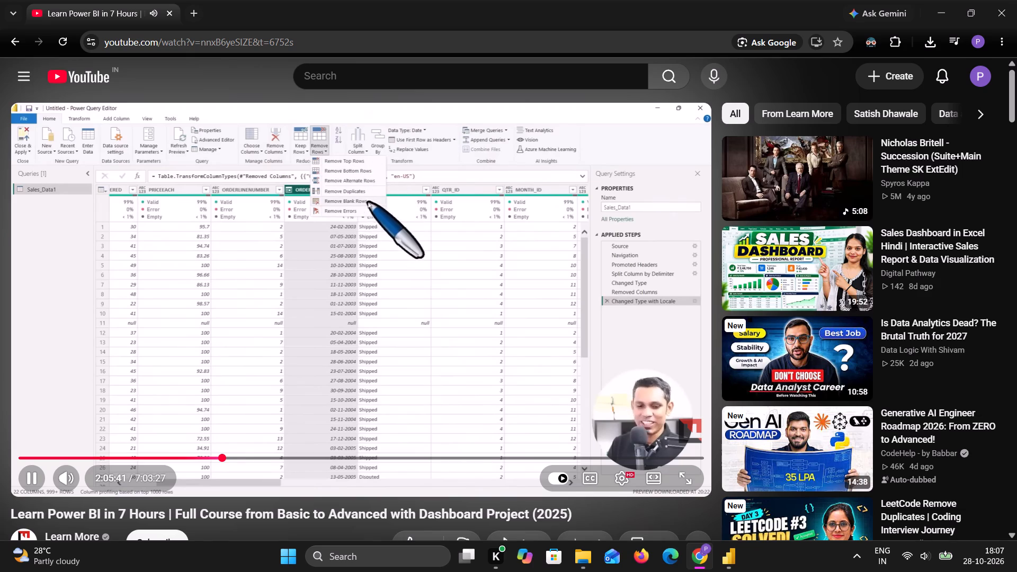
left_click(474, 294)
left_click(734, 571)
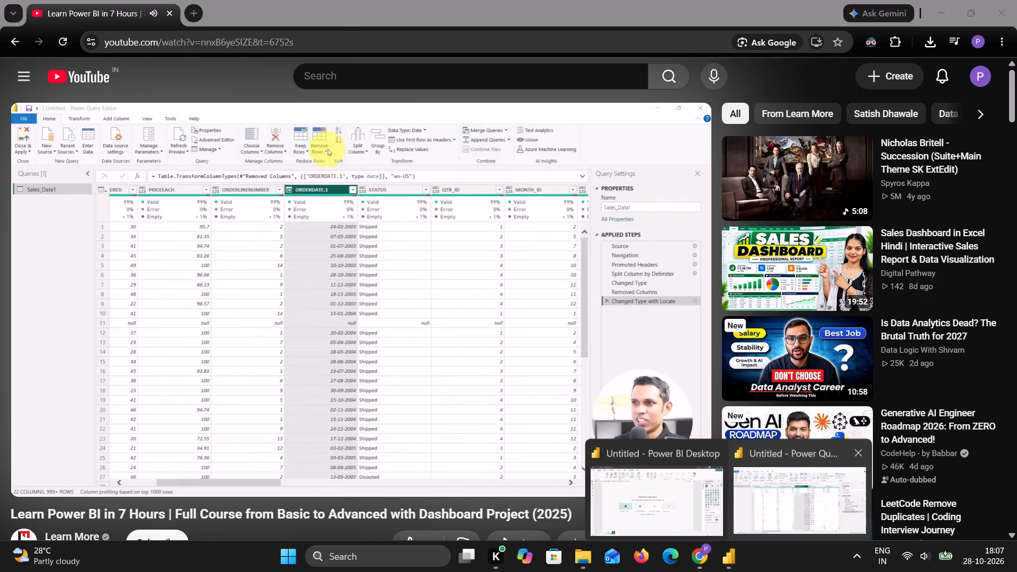
left_click(784, 476)
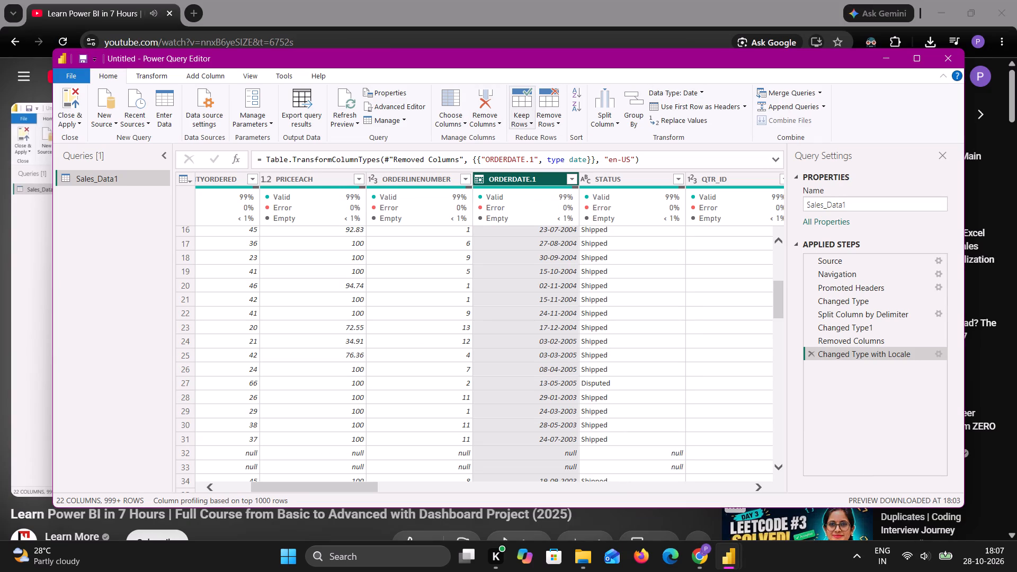
left_click(543, 121)
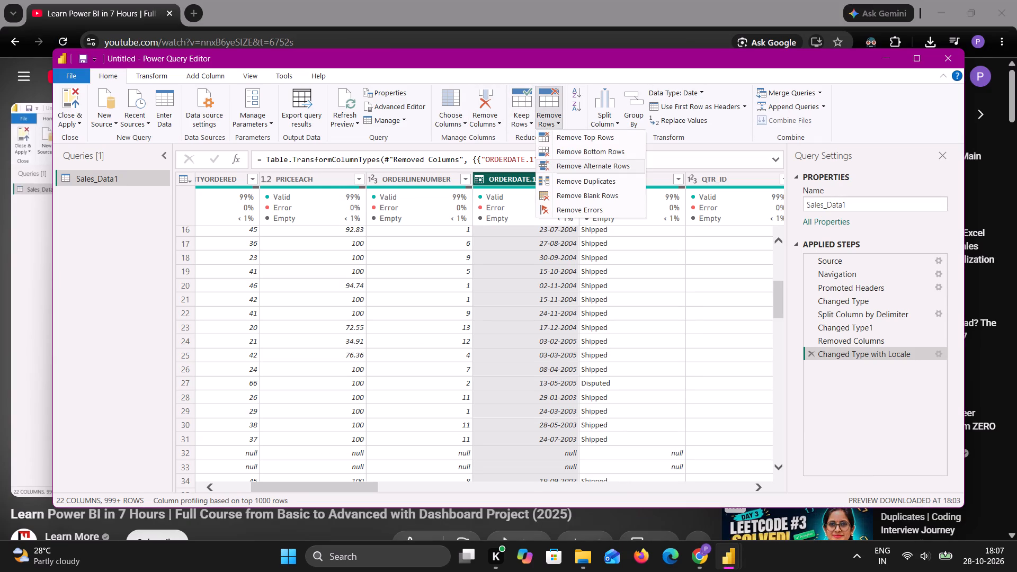
left_click(613, 192)
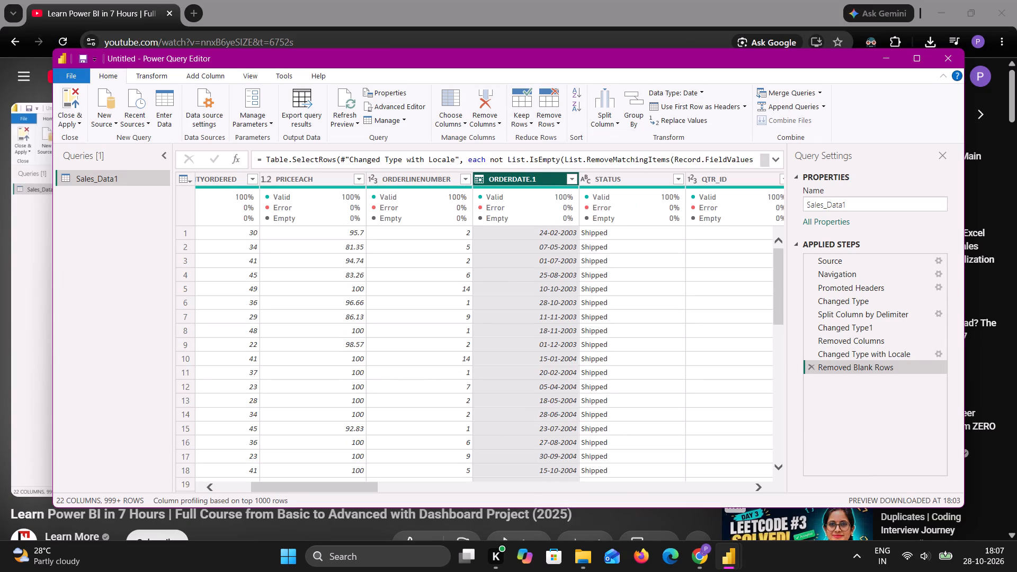
Watch the tutorial video's next part, return to Power Query Editor and replace null with an empty value in the ADDRESSLINE2 column.
left_click(692, 565)
left_click(506, 341)
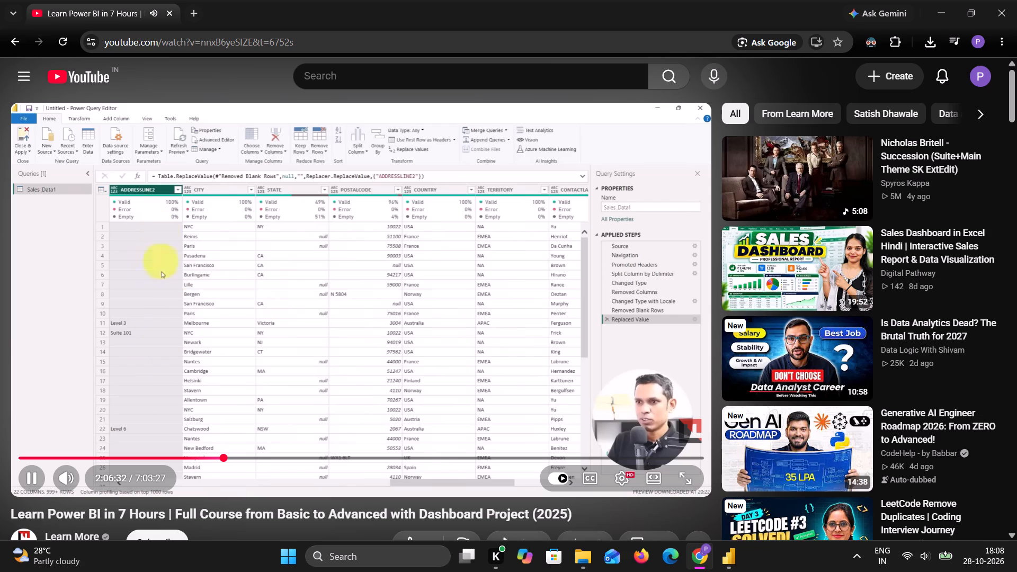
left_click(537, 360)
left_click(720, 566)
left_click(800, 471)
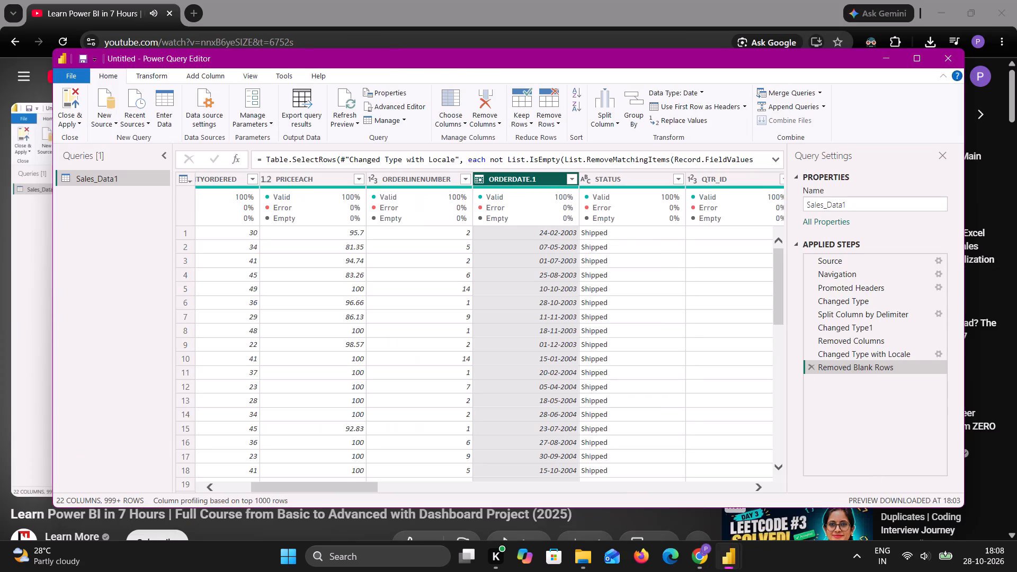
left_click_drag(322, 485, 493, 502)
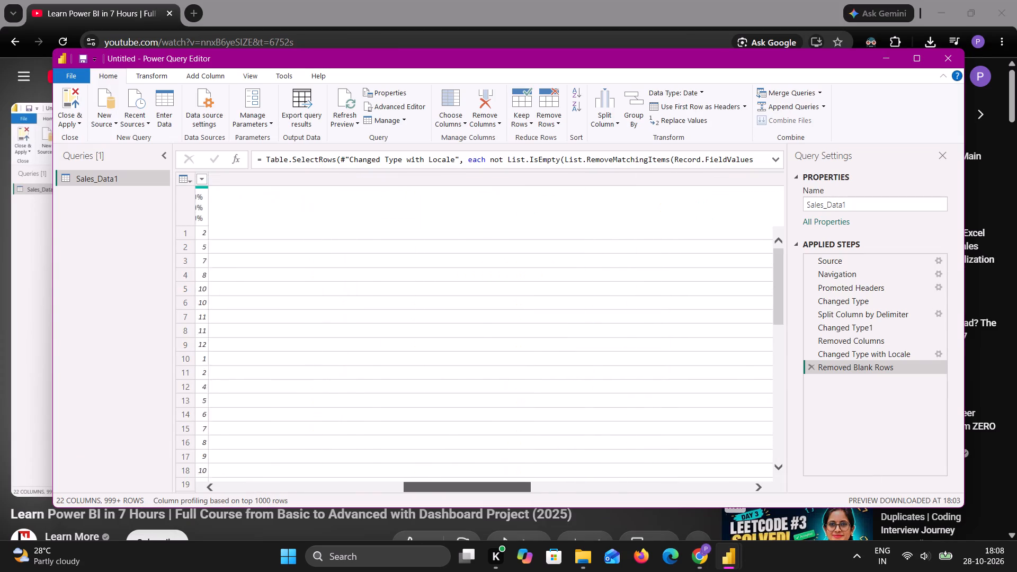
left_click_drag(493, 502, 542, 502)
left_click(579, 231)
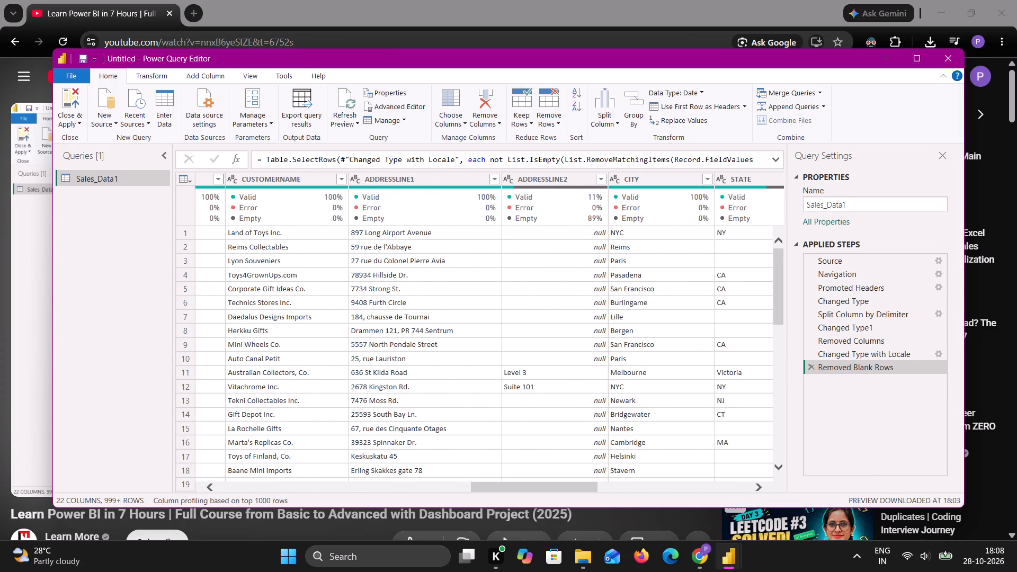
left_click(551, 178)
right_click(551, 178)
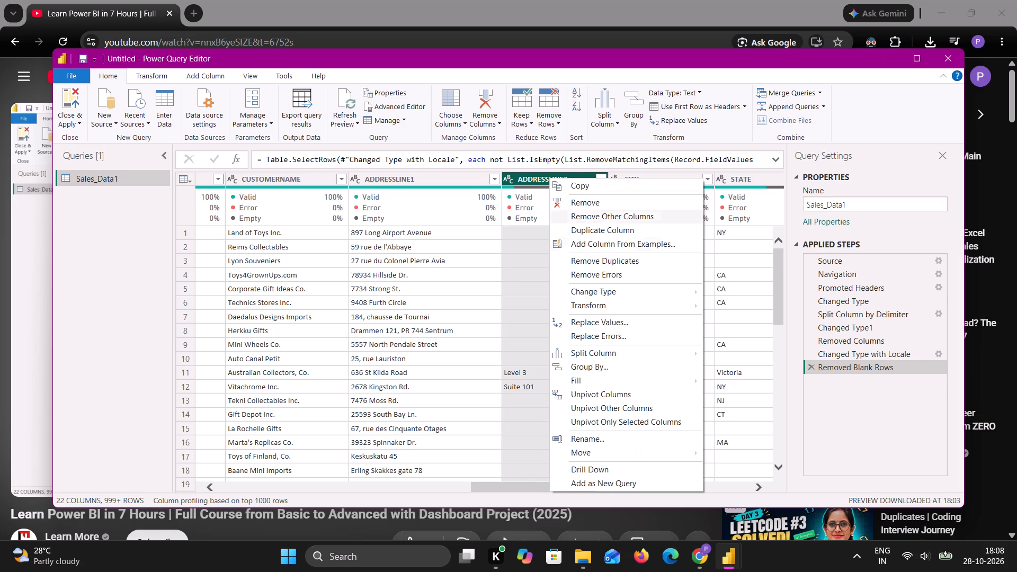
left_click(618, 327)
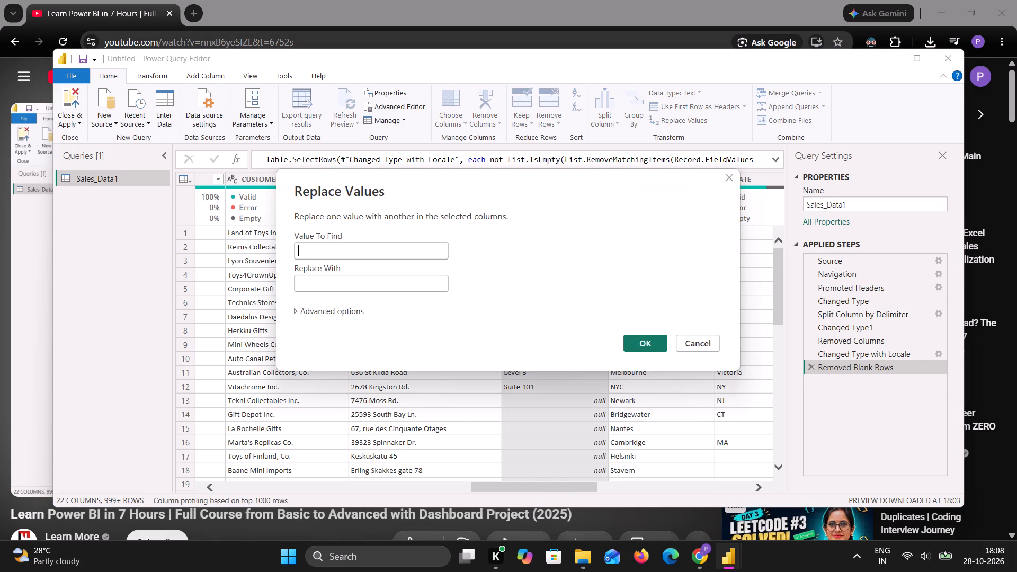
type("null")
left_click(346, 282)
left_click(652, 348)
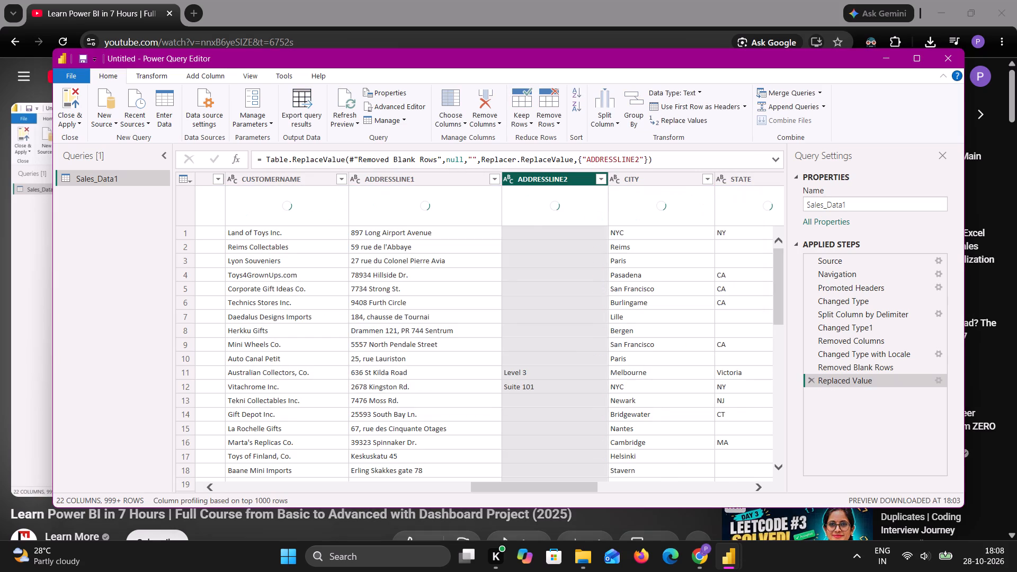
Look over the ADDRESSLINE2 rows, and replace null with an empty value in the STATE column.
scroll(531, 407, "up", 2)
scroll(531, 407, "down", 6)
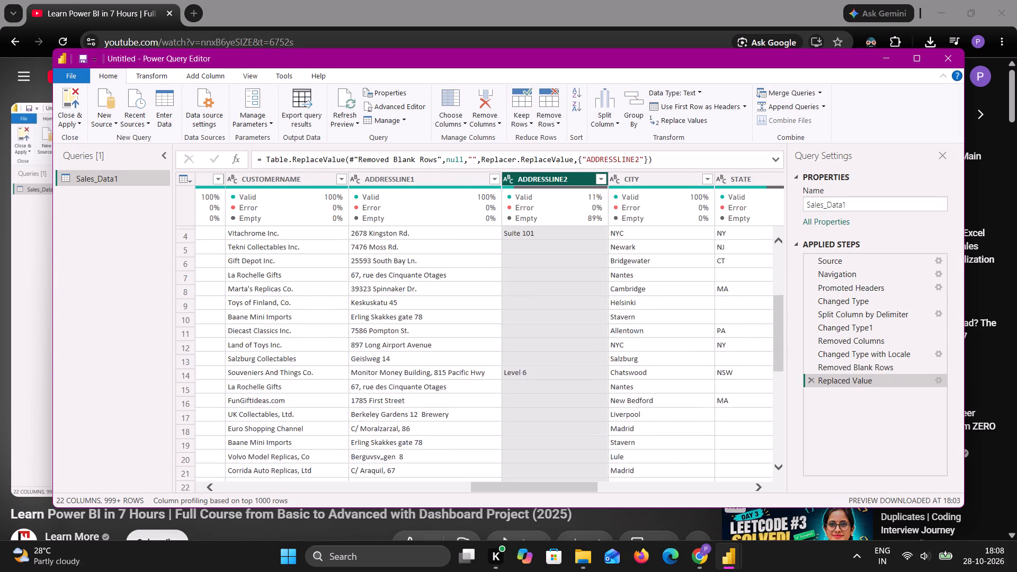
scroll(531, 407, "down", 17)
scroll(531, 407, "up", 19)
middle_click(531, 407)
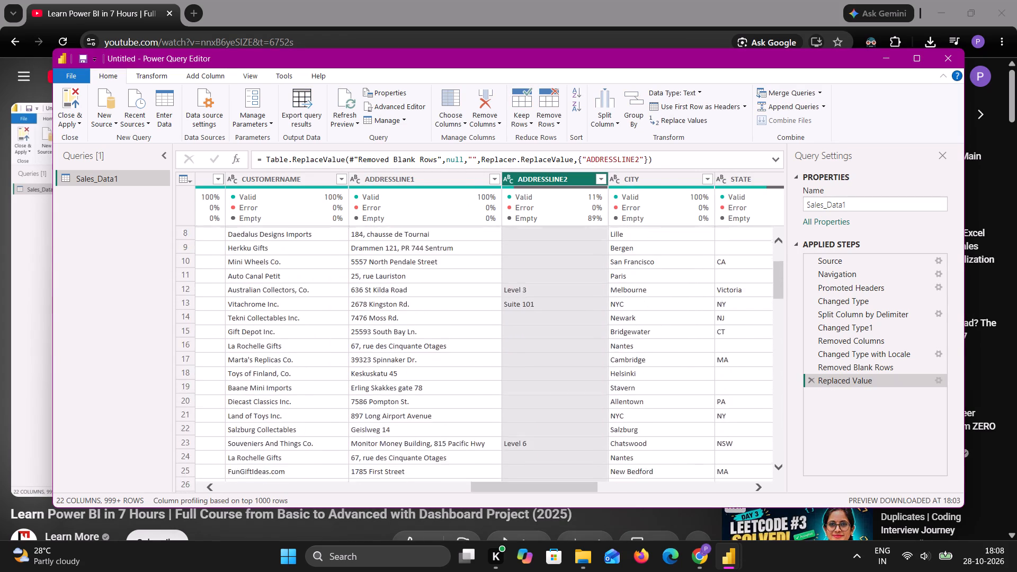
scroll(531, 406, "up", 13)
left_click_drag(574, 483, 630, 485)
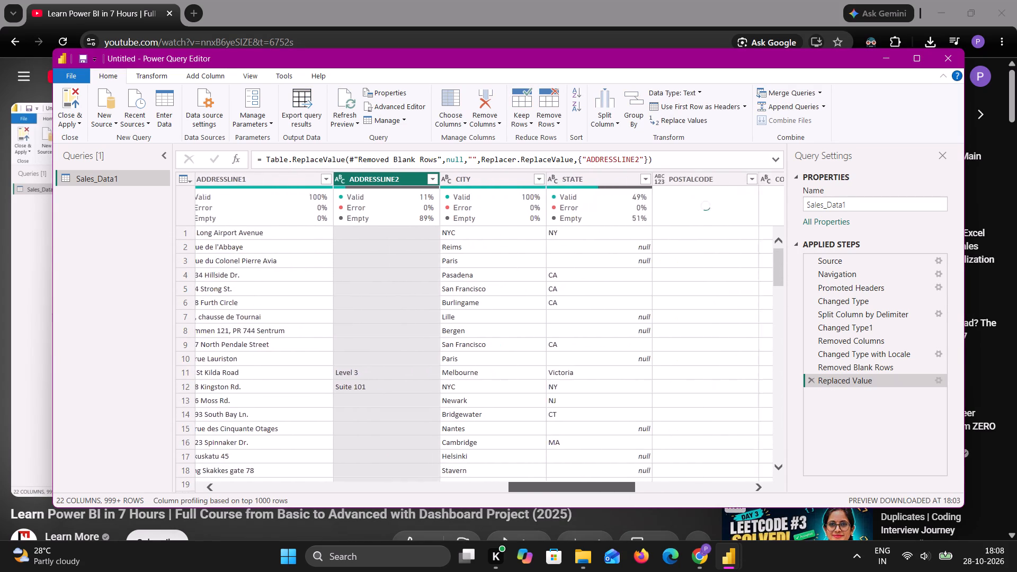
left_click_drag(630, 485, 648, 485)
left_click(439, 229)
right_click(439, 229)
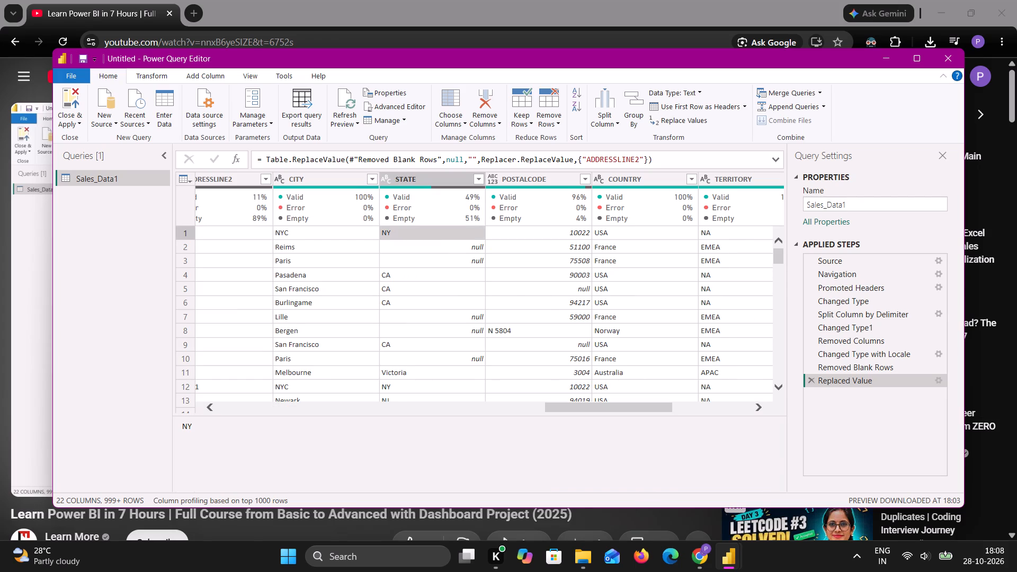
left_click(423, 183)
right_click(423, 183)
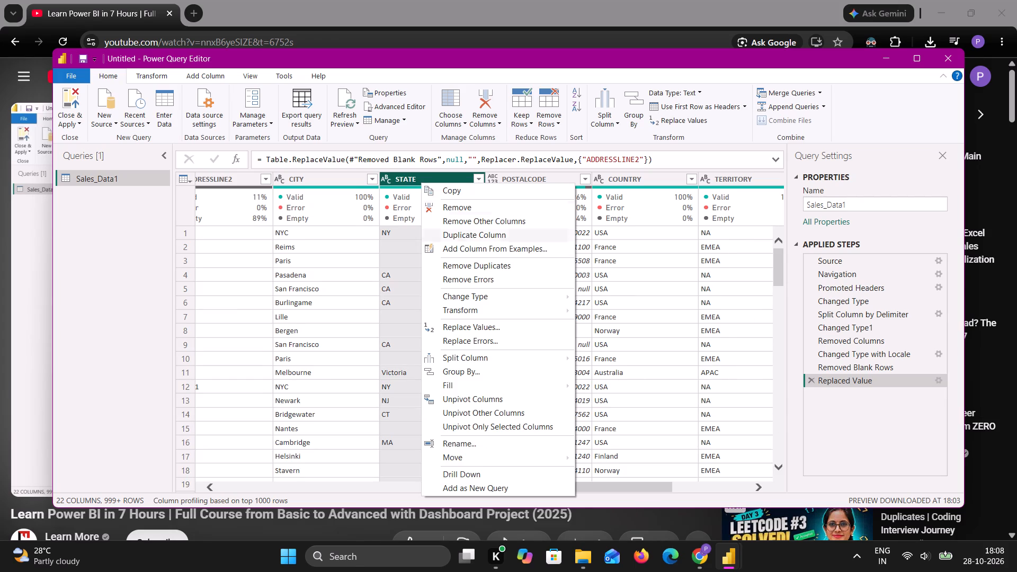
left_click(477, 327)
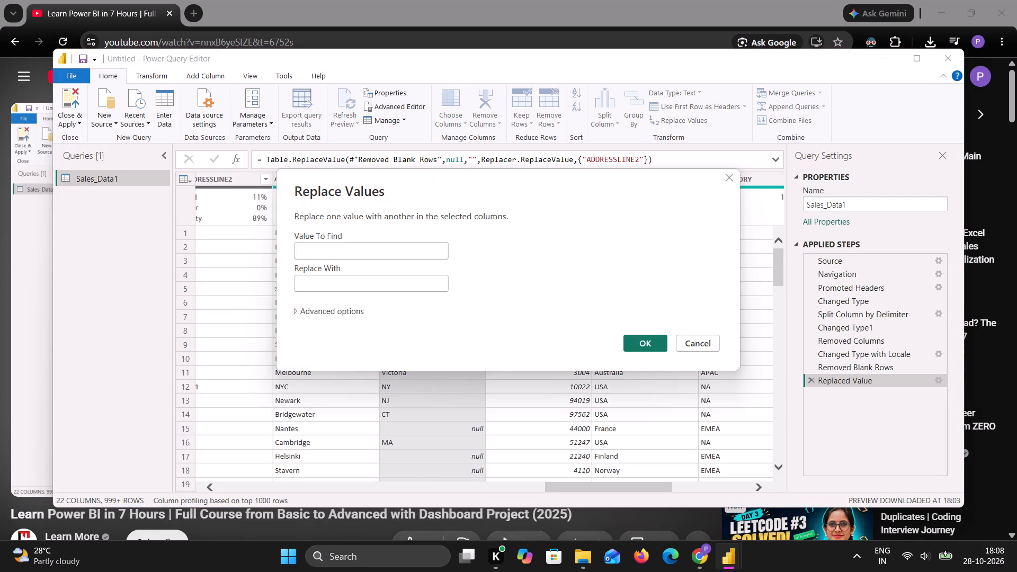
type("null")
key("Return")
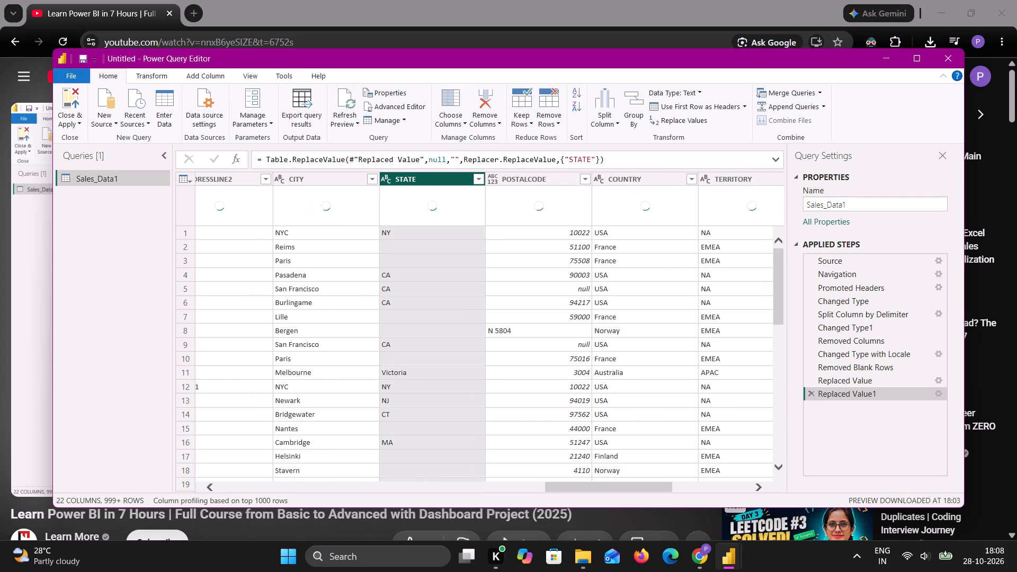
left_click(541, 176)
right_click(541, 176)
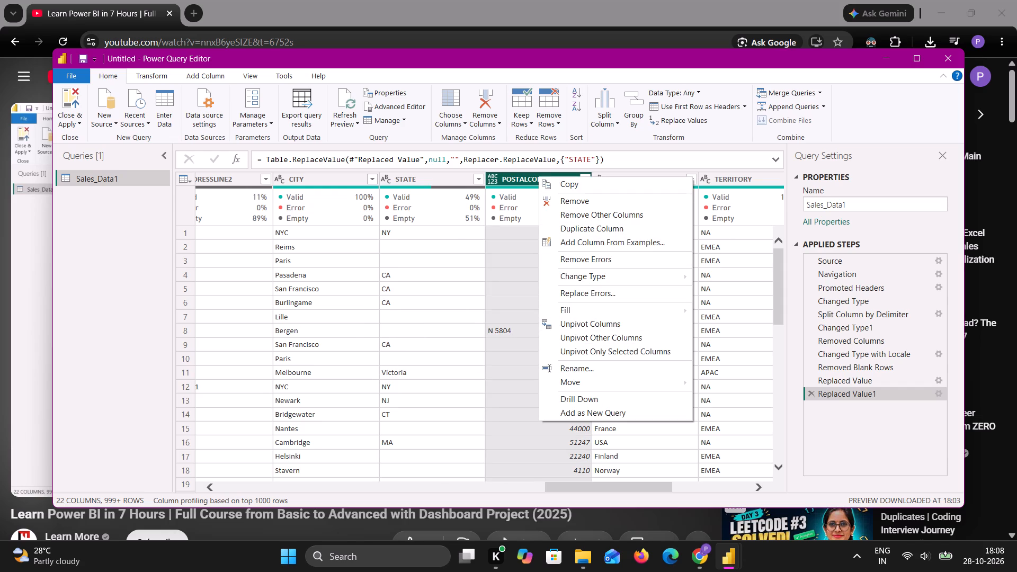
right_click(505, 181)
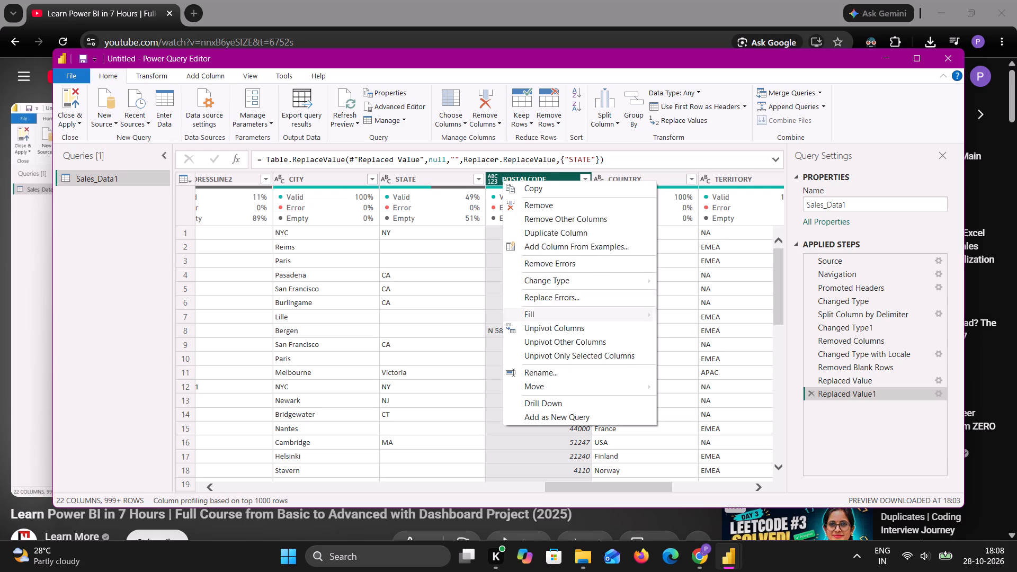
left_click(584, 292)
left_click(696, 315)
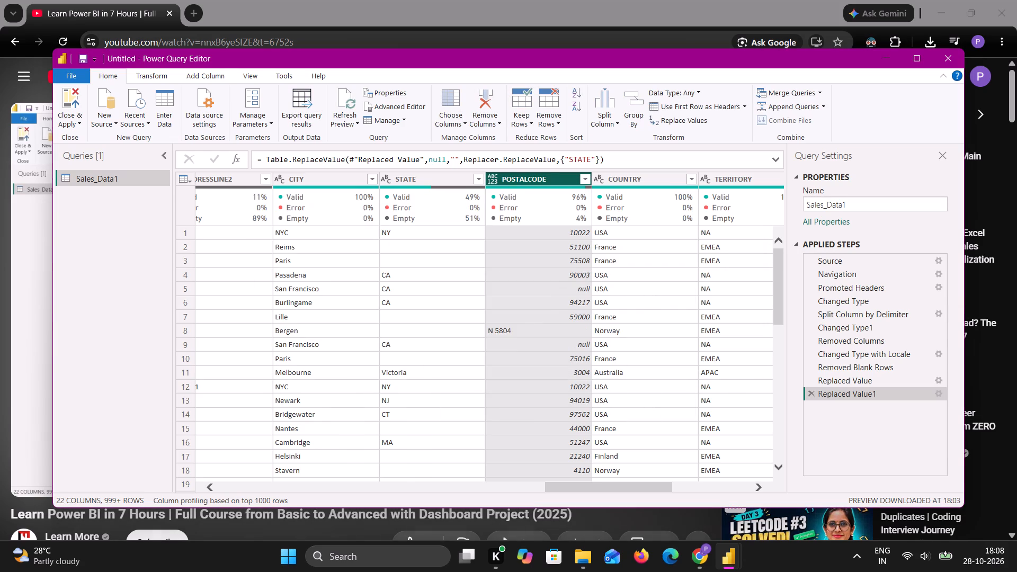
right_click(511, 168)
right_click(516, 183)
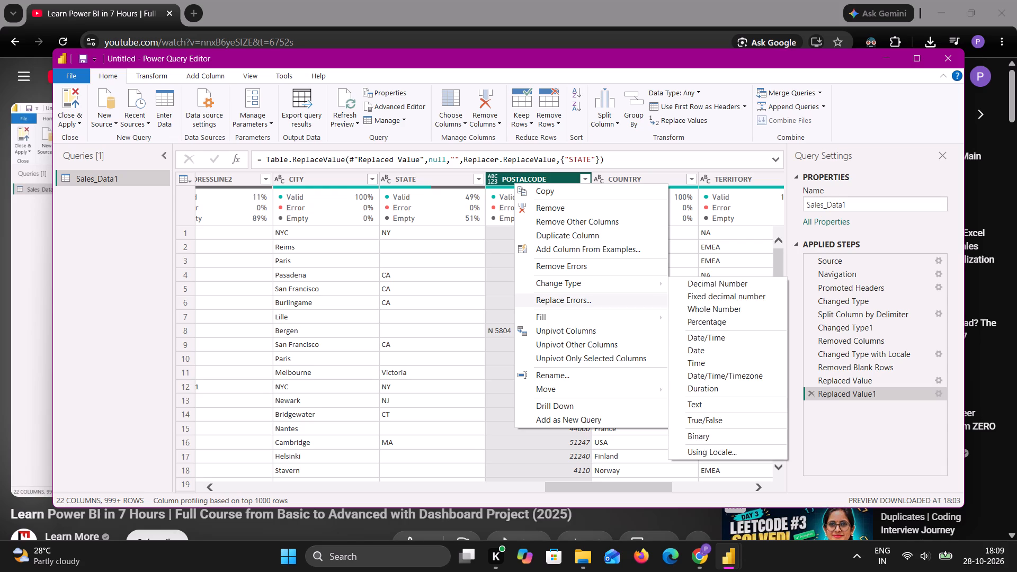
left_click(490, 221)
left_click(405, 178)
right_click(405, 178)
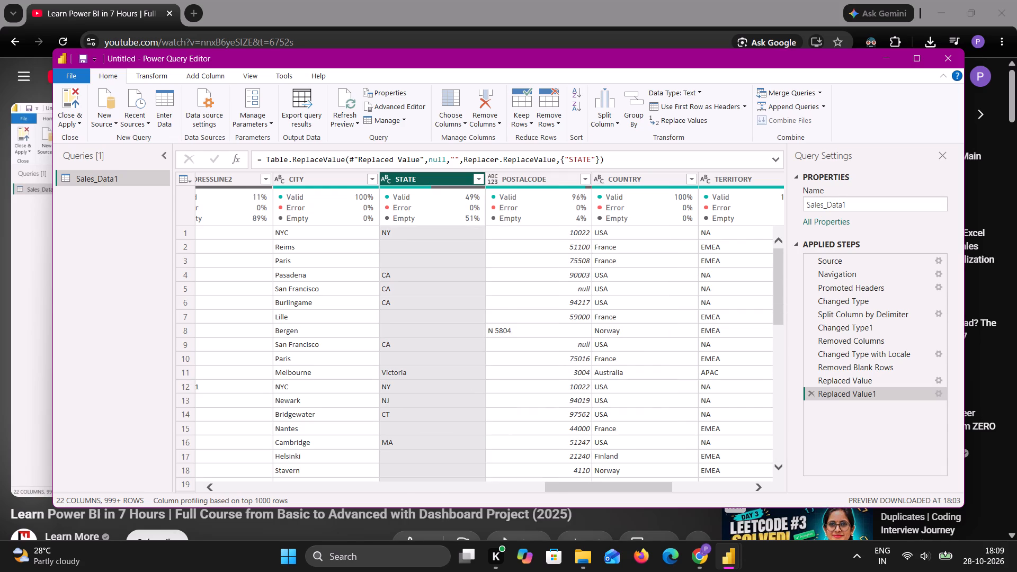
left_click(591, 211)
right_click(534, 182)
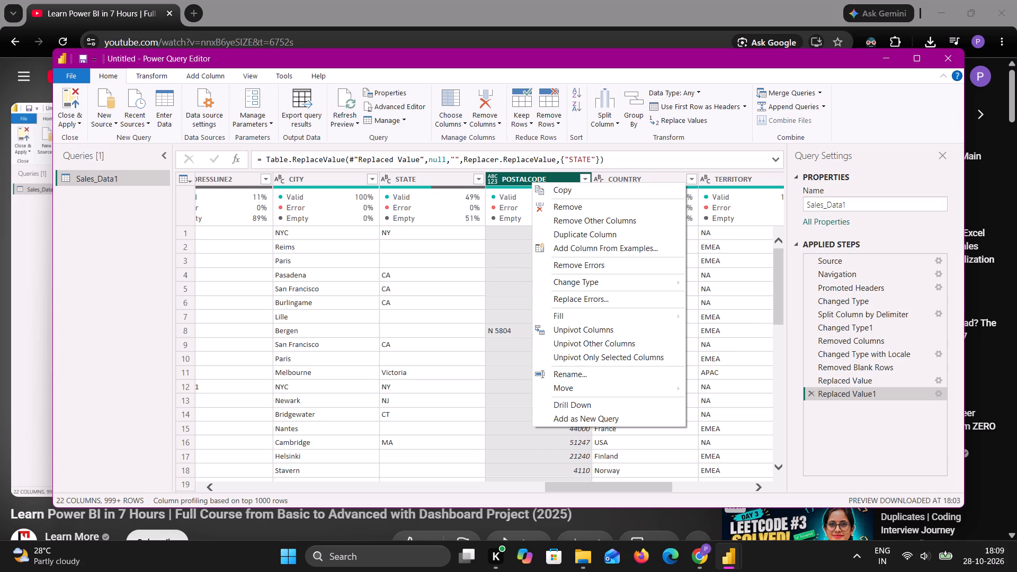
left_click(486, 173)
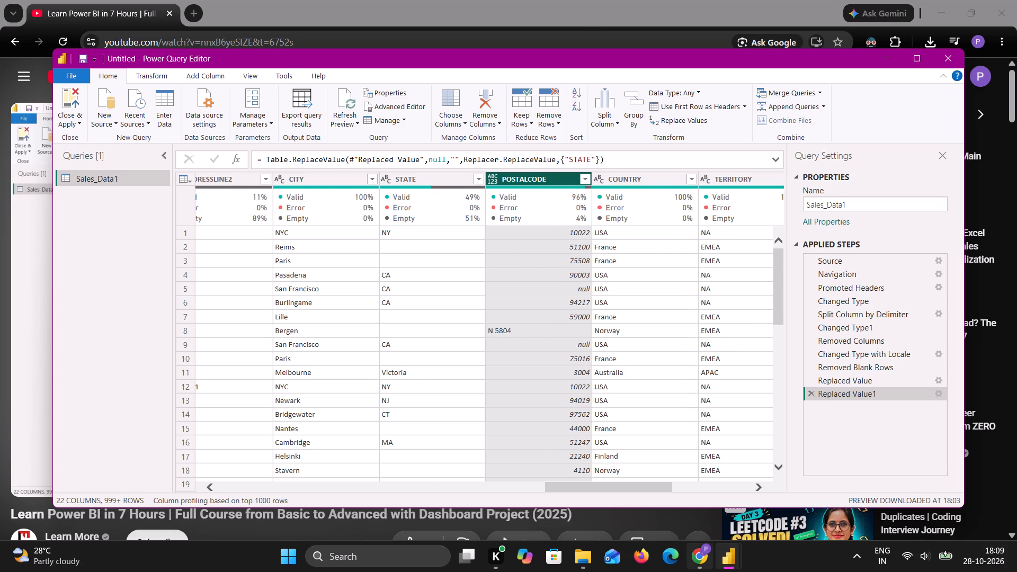
Watch how the tutorial video handles the POSTALCODE column and the columns after it, pause it and return to Power Query Editor.
left_click(692, 560)
left_click(525, 353)
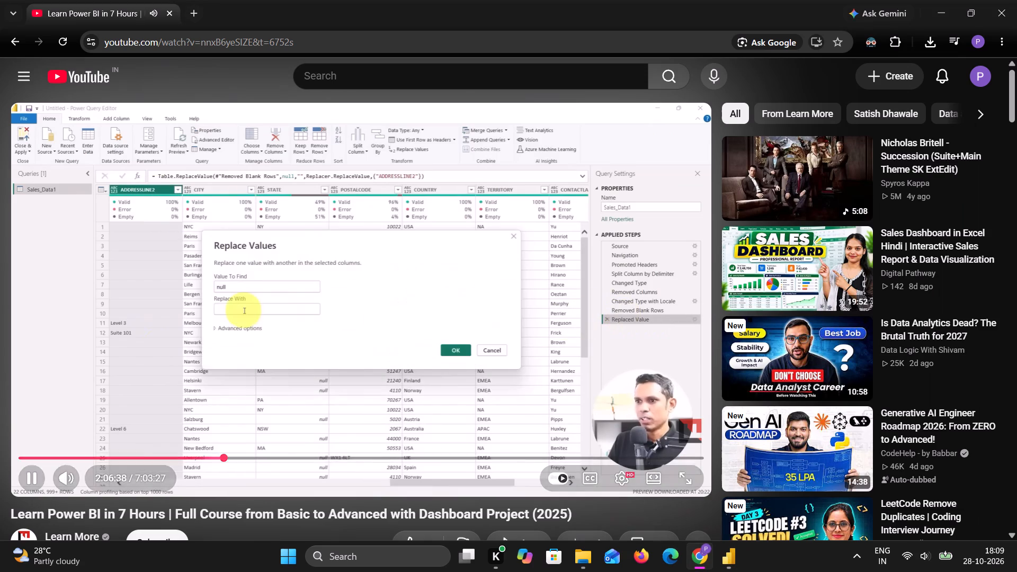
key("Right")
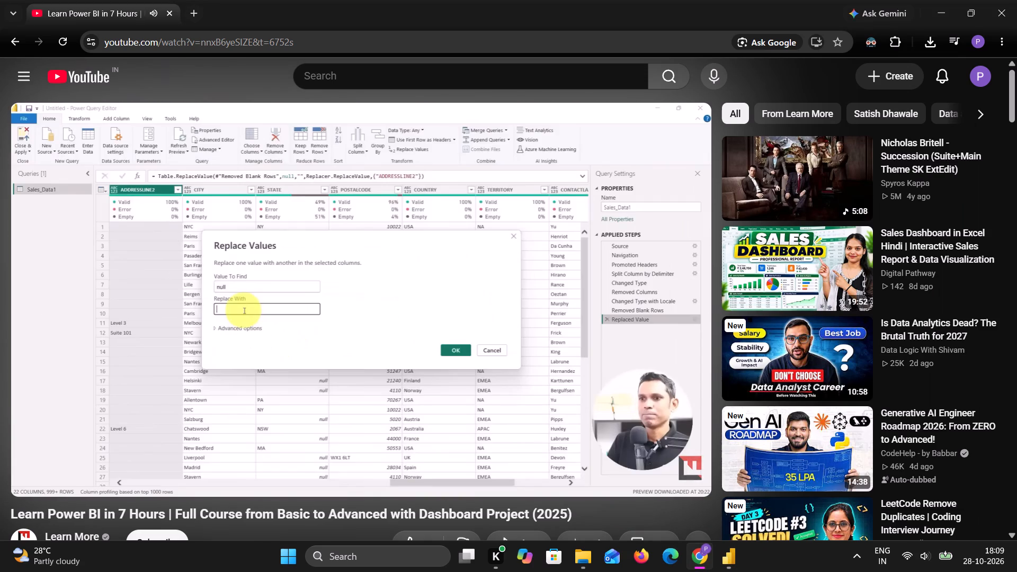
key("Left")
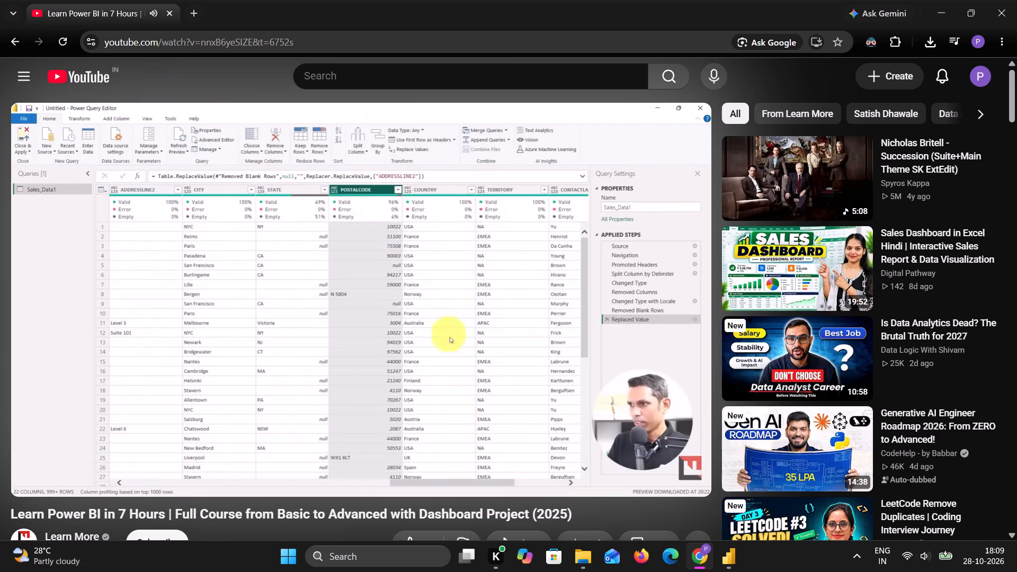
left_click(493, 273)
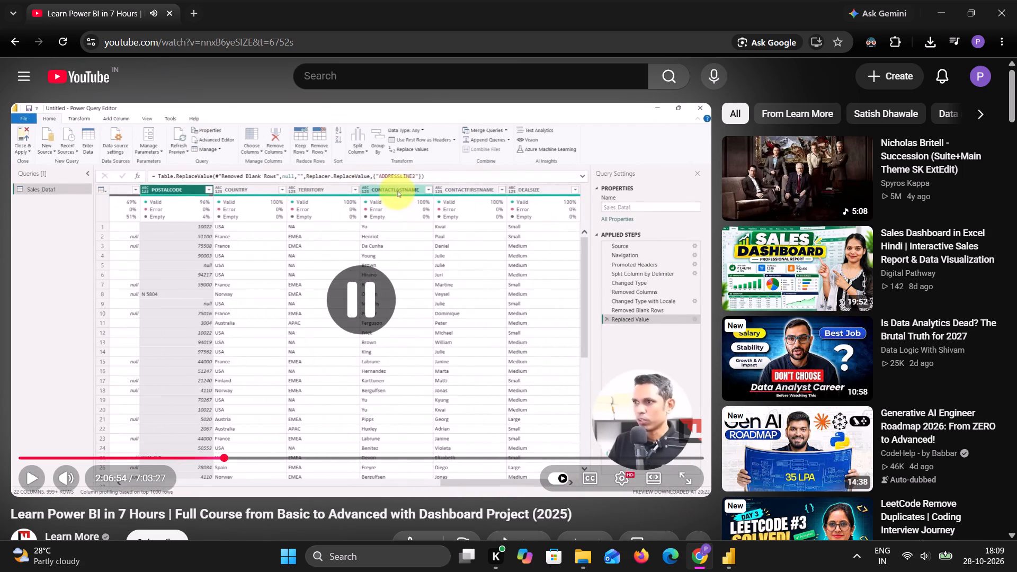
left_click(734, 567)
left_click(788, 465)
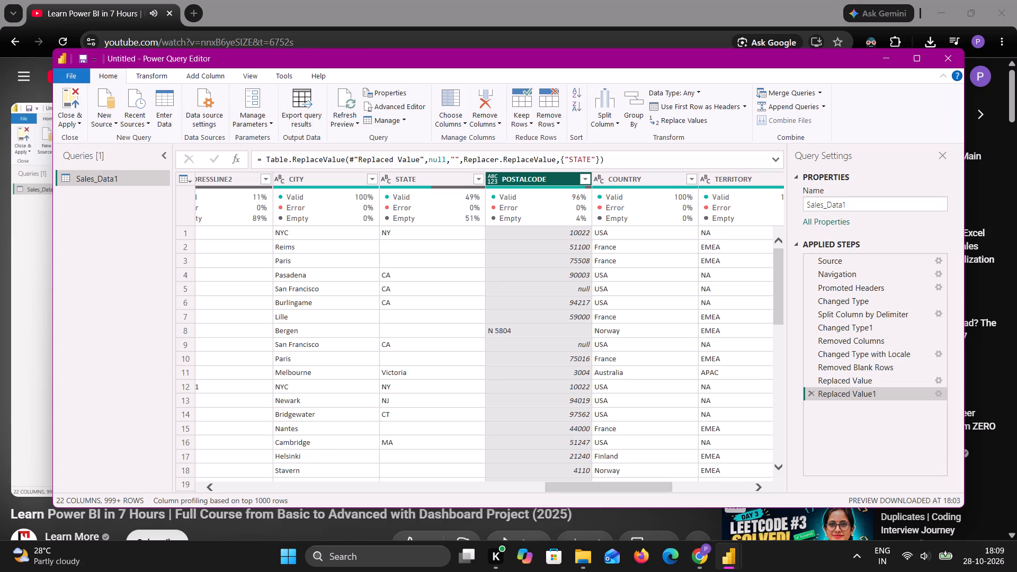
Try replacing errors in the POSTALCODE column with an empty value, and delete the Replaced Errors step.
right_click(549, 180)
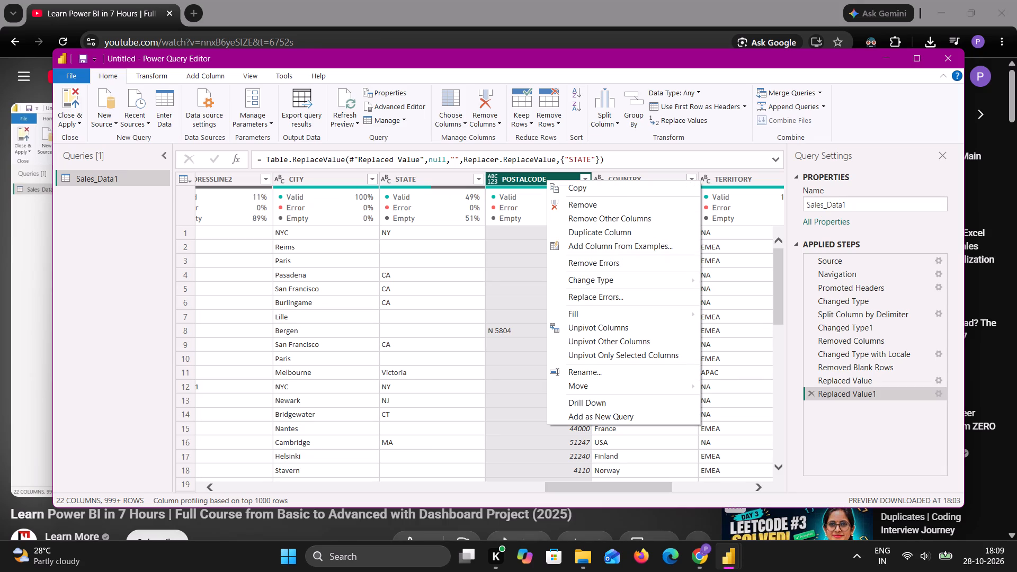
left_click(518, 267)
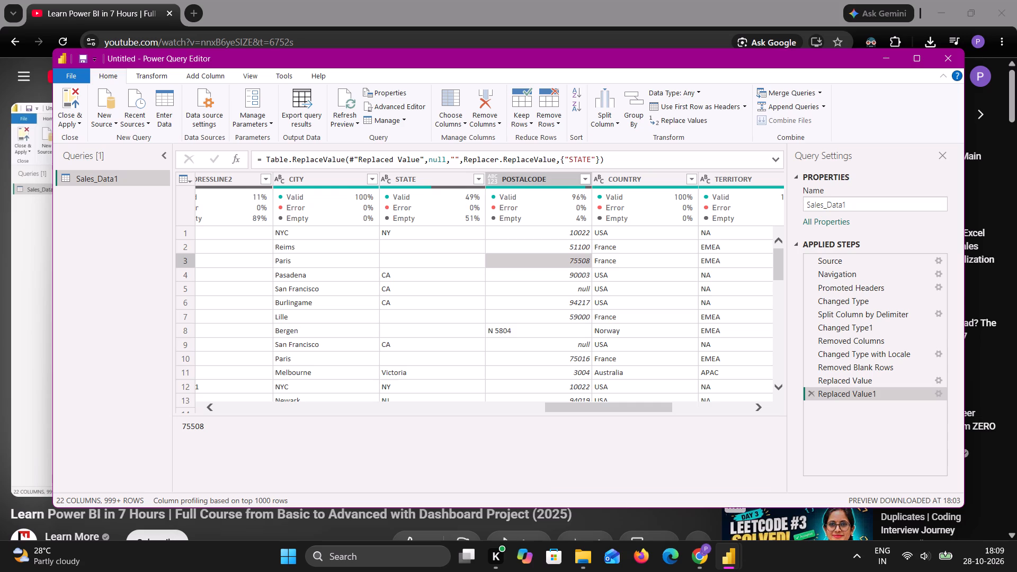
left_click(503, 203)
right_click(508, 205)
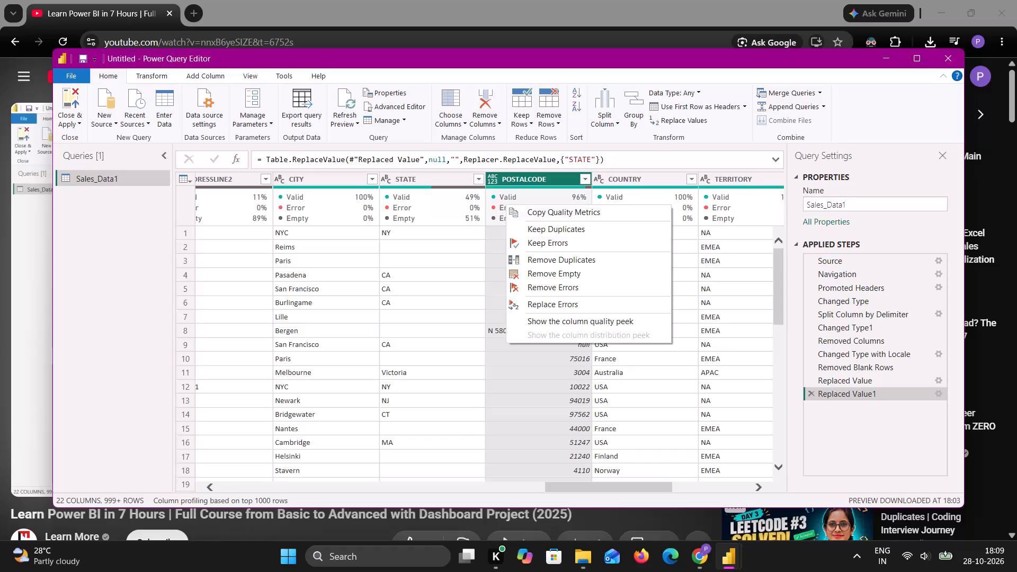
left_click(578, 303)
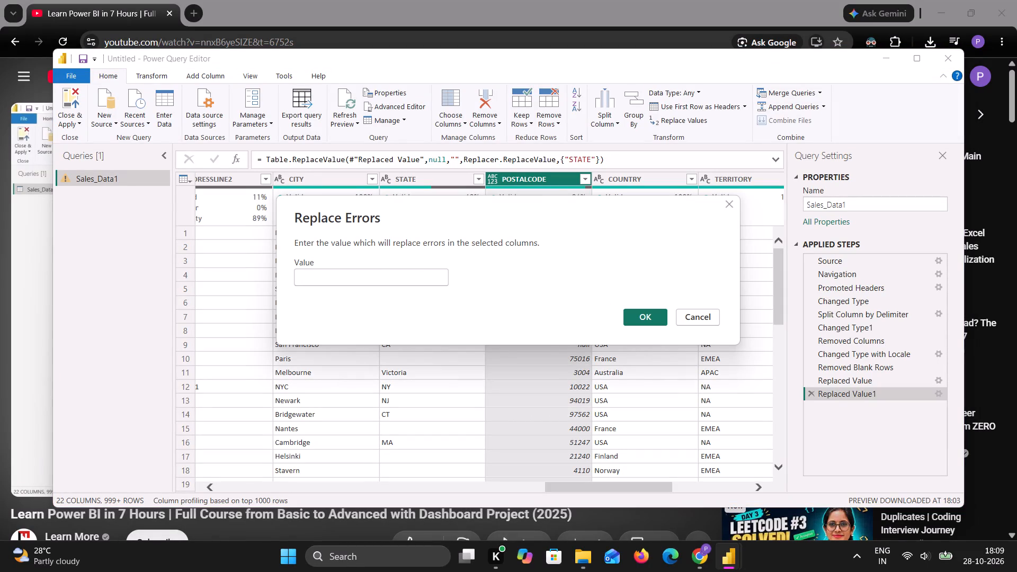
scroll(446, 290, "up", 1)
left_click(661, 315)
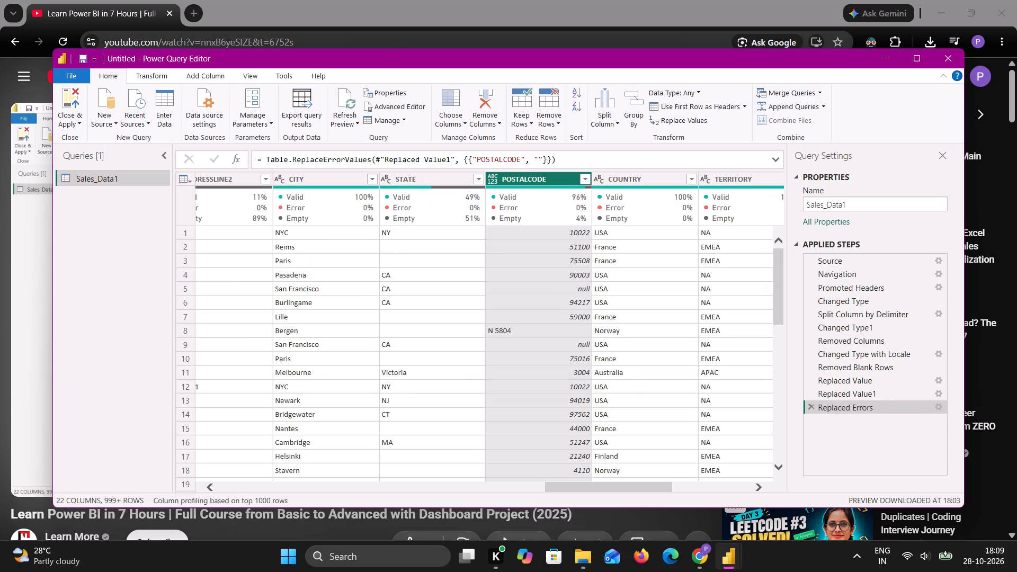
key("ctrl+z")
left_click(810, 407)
Remove the rows with errors in the POSTALCODE column.
left_click(533, 247)
left_click(551, 289)
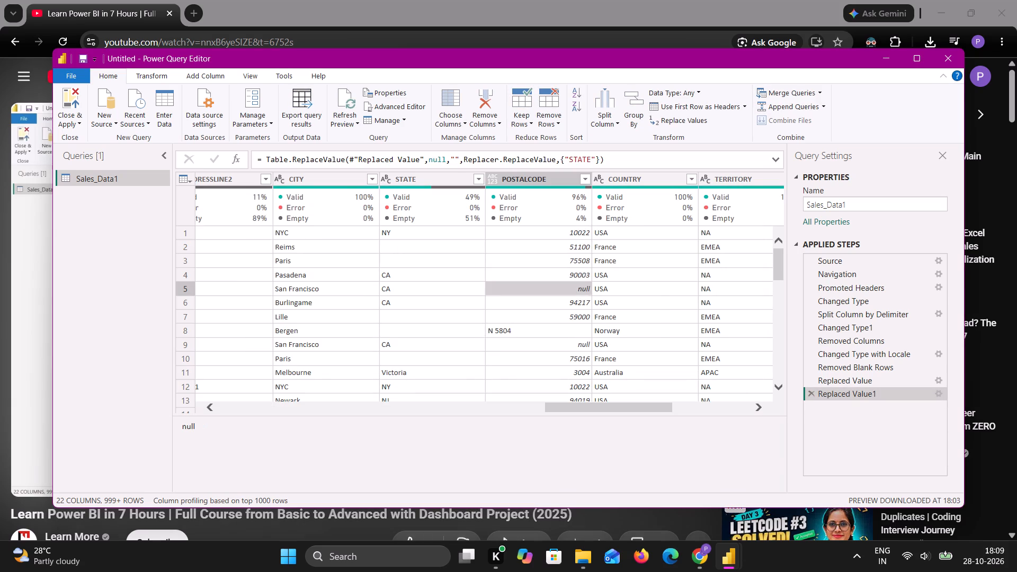
right_click(551, 289)
left_click(542, 175)
right_click(542, 175)
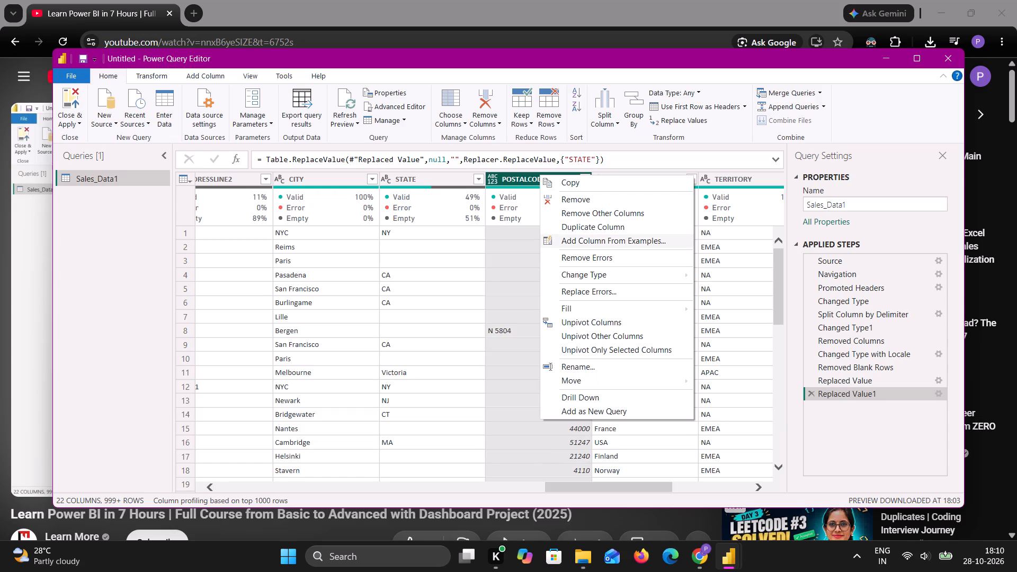
left_click(579, 260)
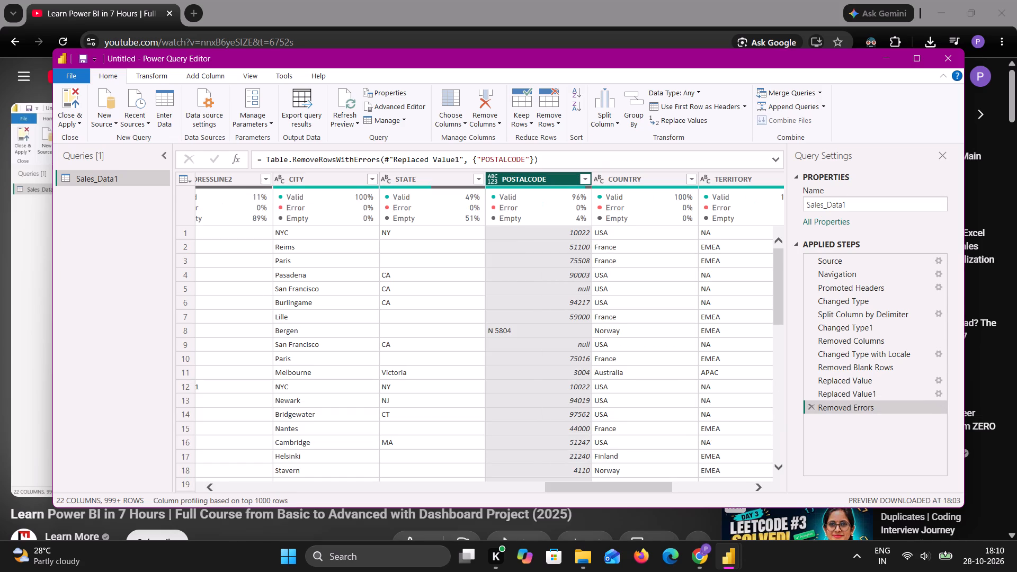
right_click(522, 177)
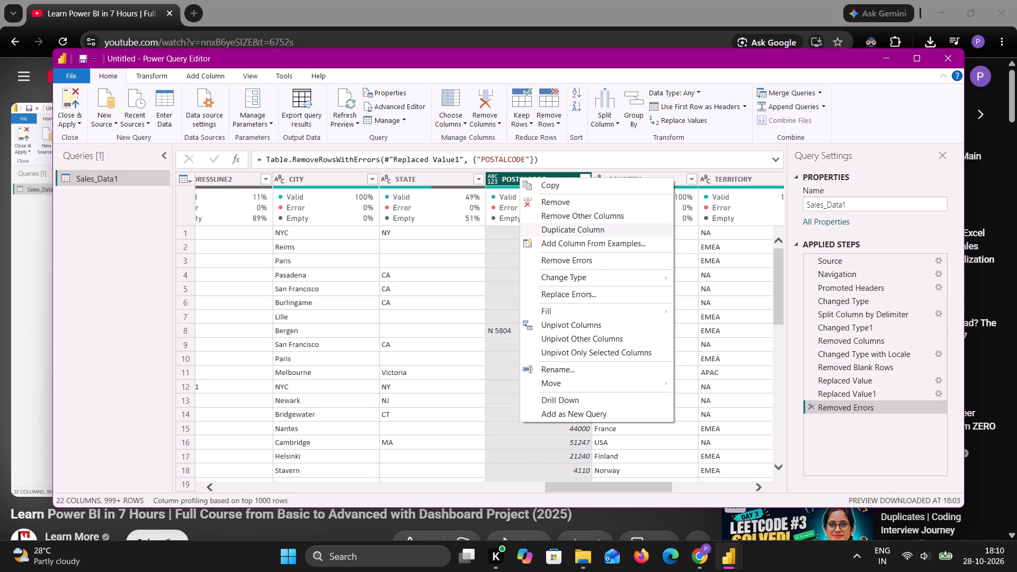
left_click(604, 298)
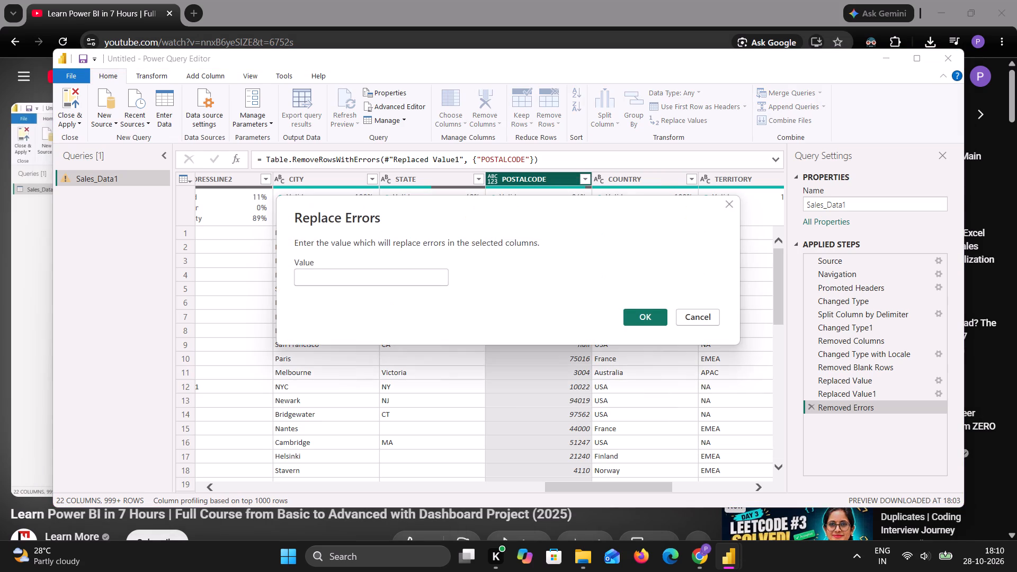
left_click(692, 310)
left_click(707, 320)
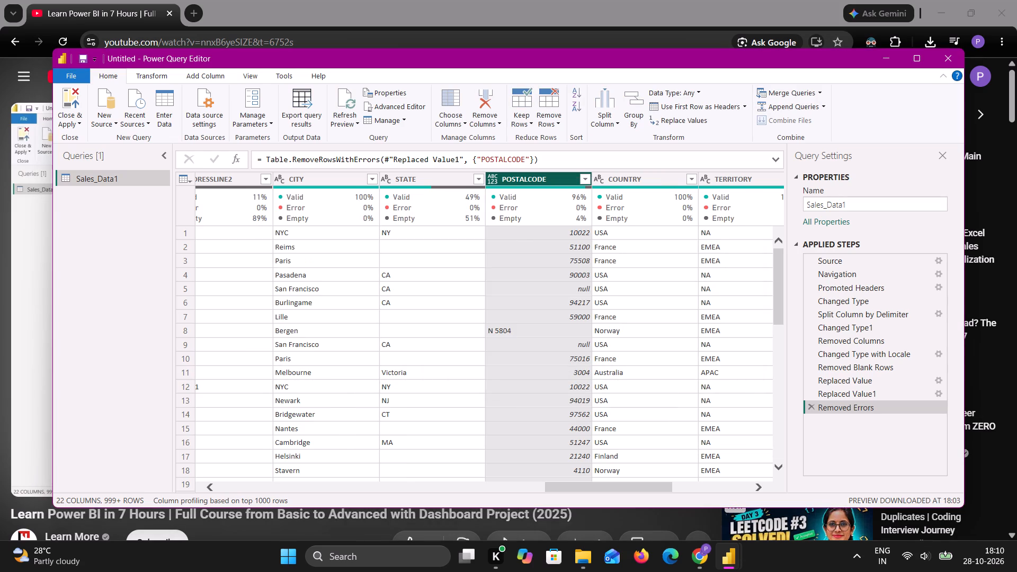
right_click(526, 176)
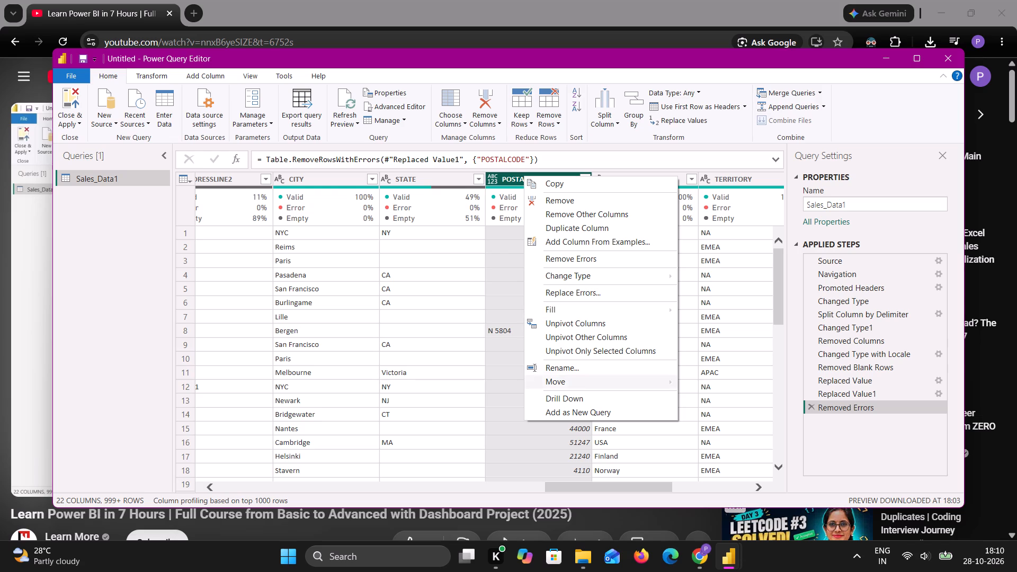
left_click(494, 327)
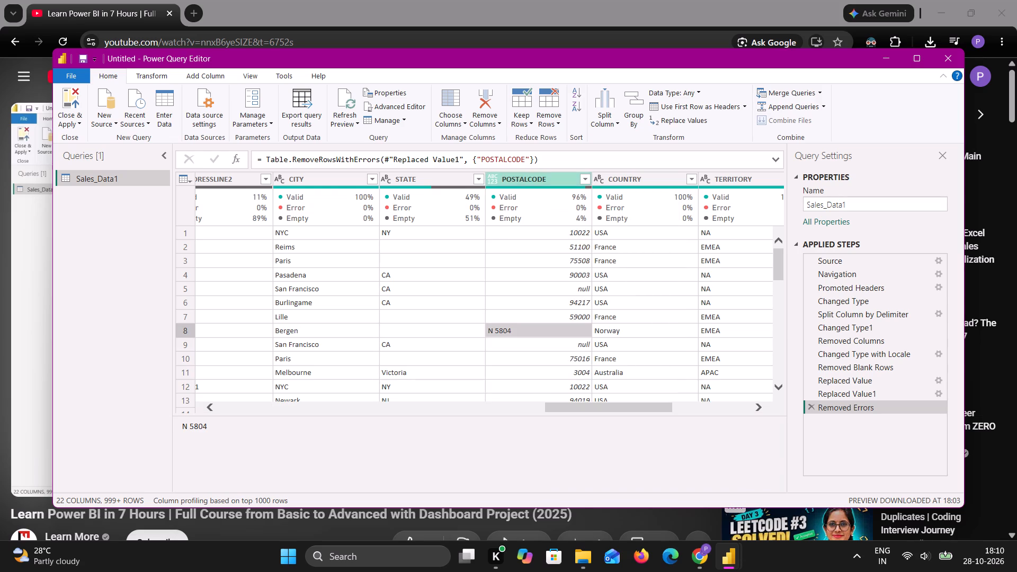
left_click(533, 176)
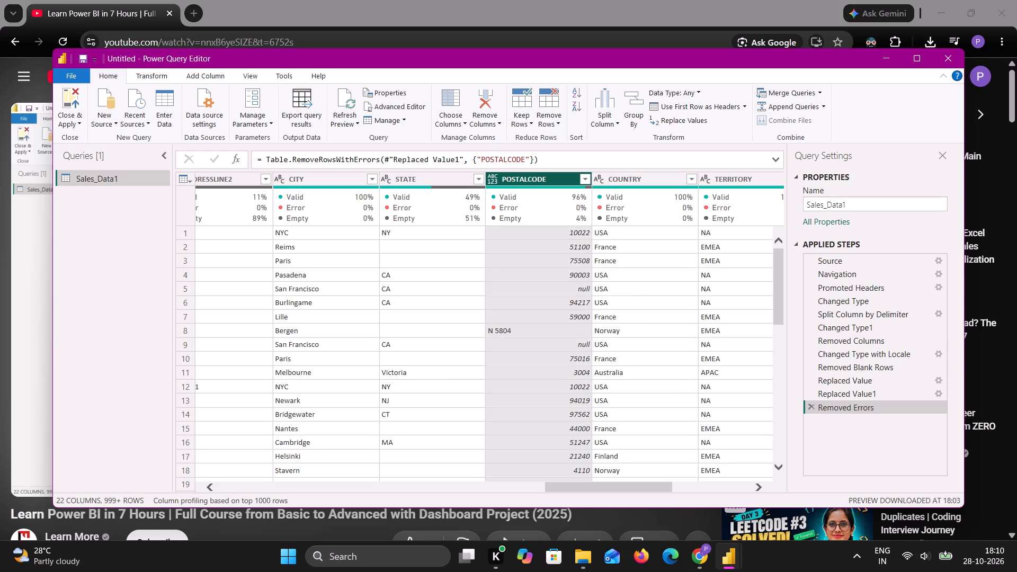
right_click(403, 181)
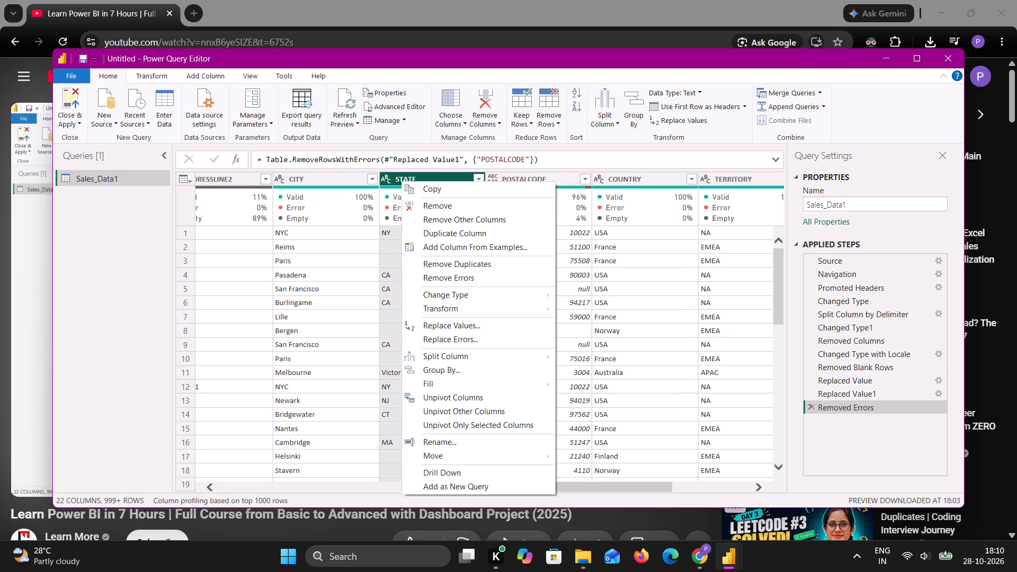
key("Print")
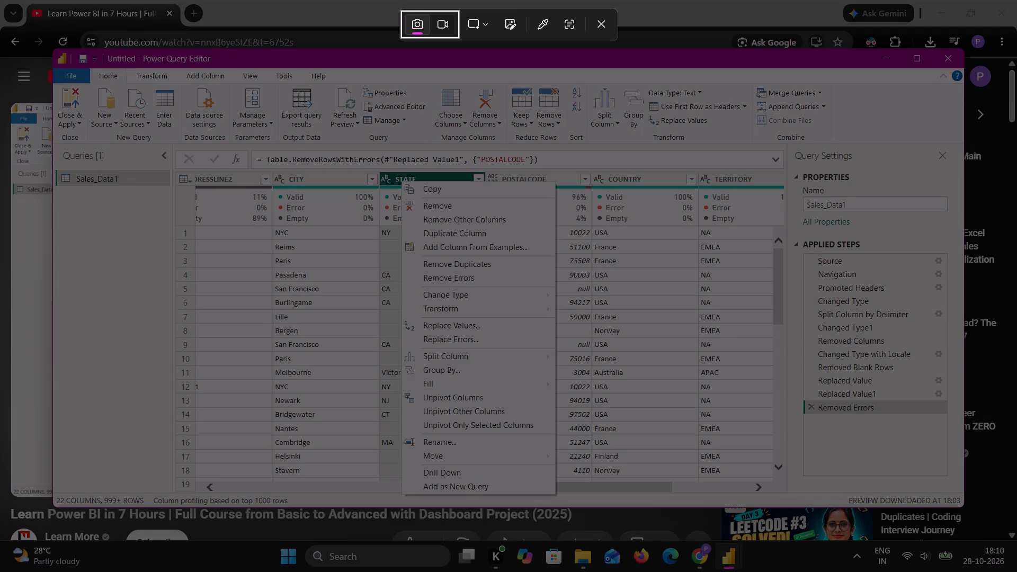
left_click_drag(347, 137, 568, 505)
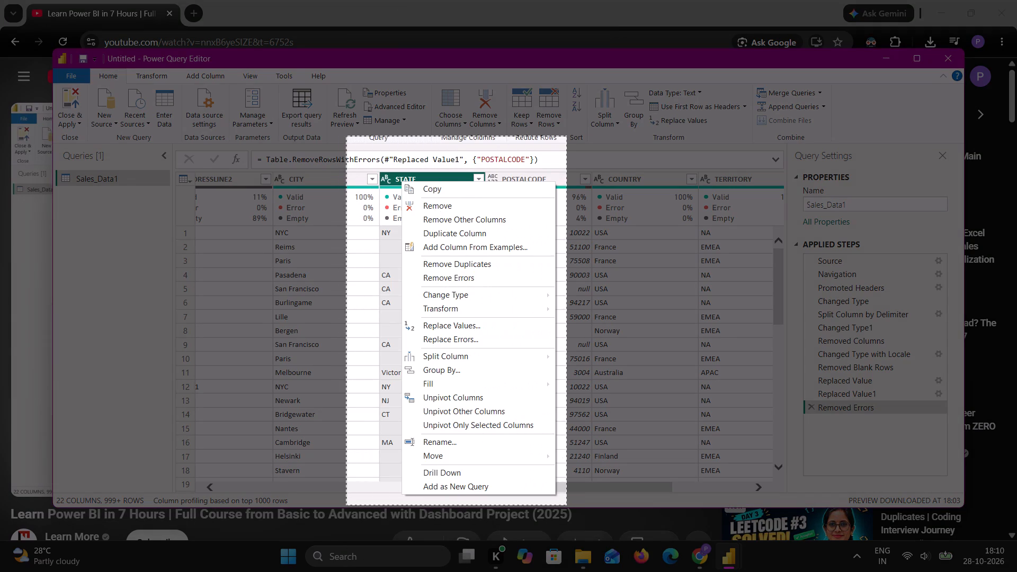
left_click_drag(568, 505, 567, 505)
left_click(520, 180)
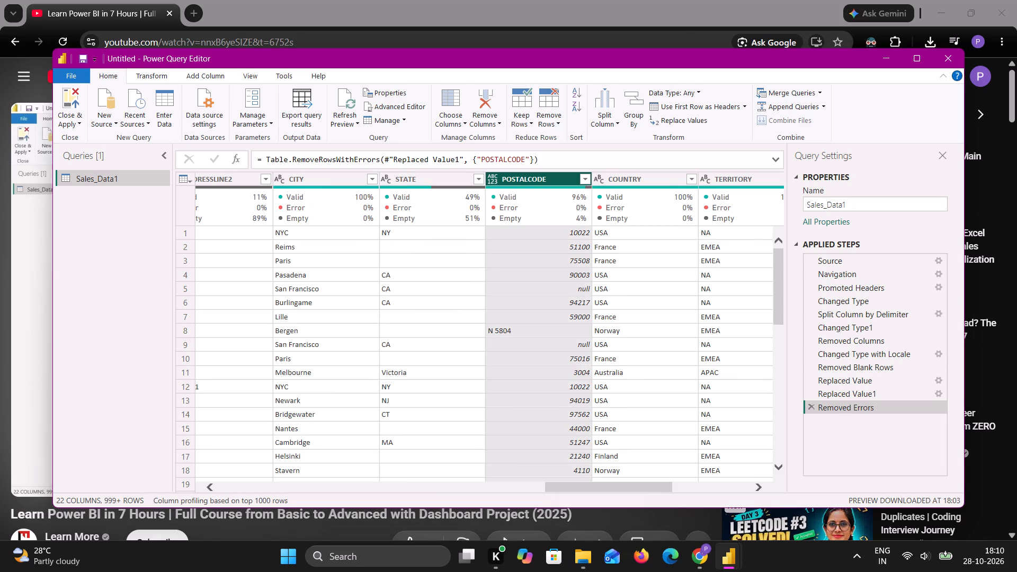
right_click(520, 180)
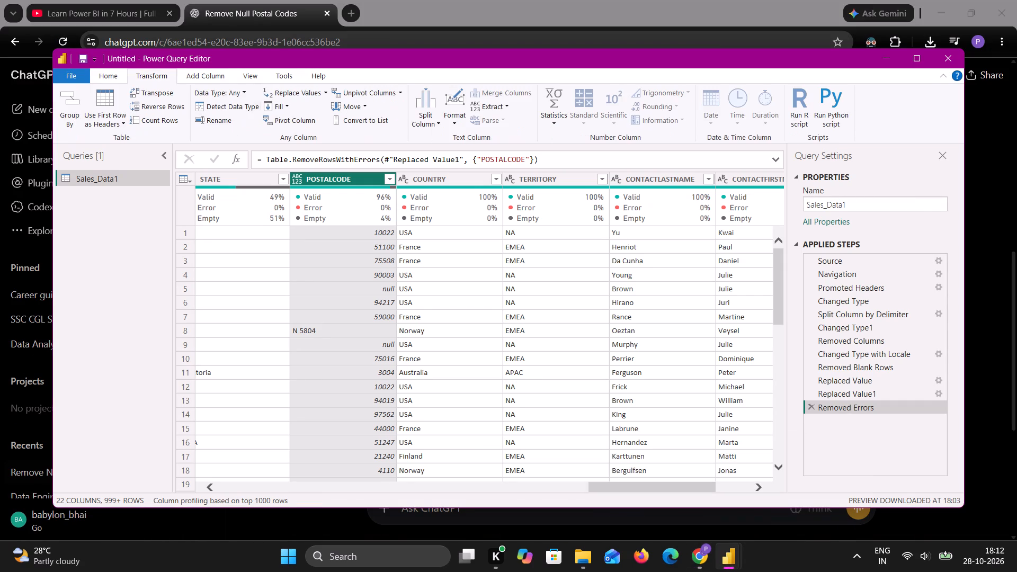
left_click(316, 91)
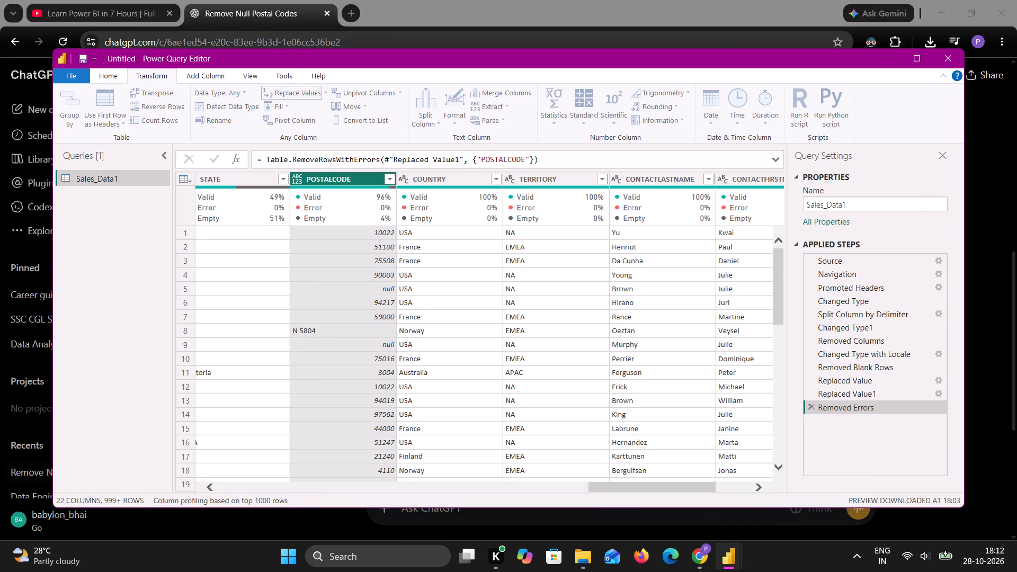
type("nuk")
key("BackSpace")
type("ll")
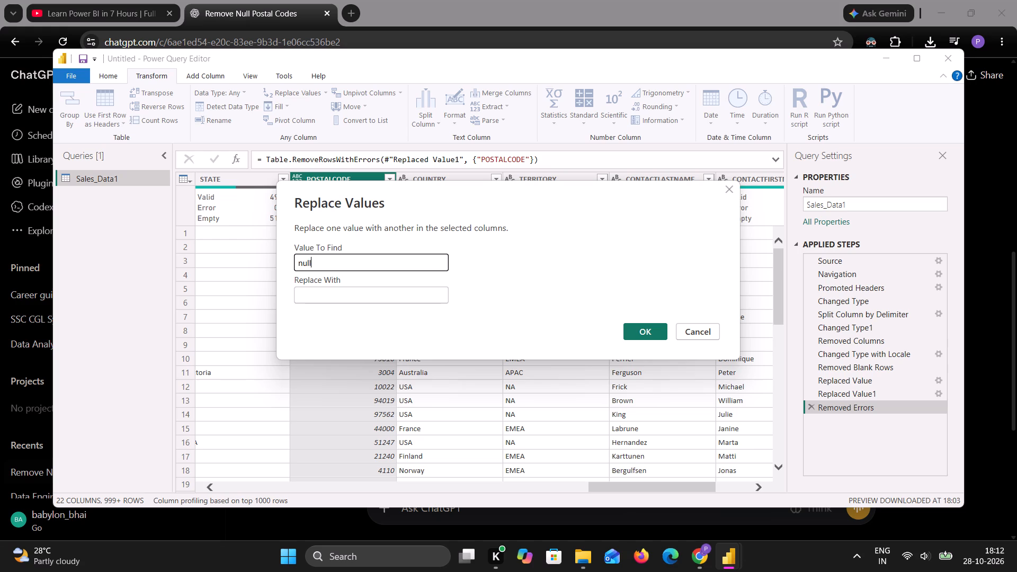
left_click(394, 293)
left_click(646, 330)
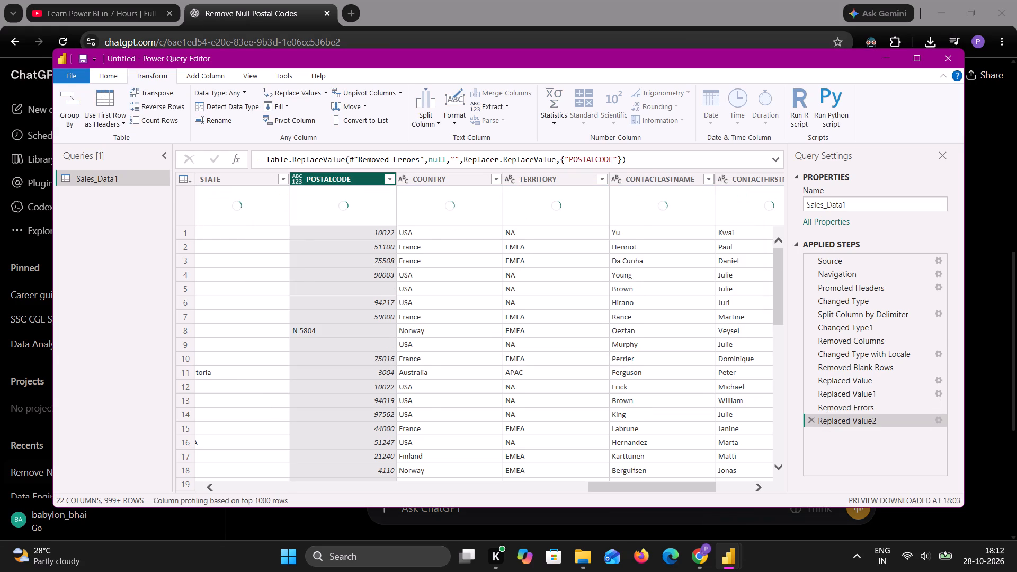
Switch to the YouTube tutorial in Chrome and watch how the Custom Column formula joins the contact first and last names.
left_click_drag(647, 484, 471, 469)
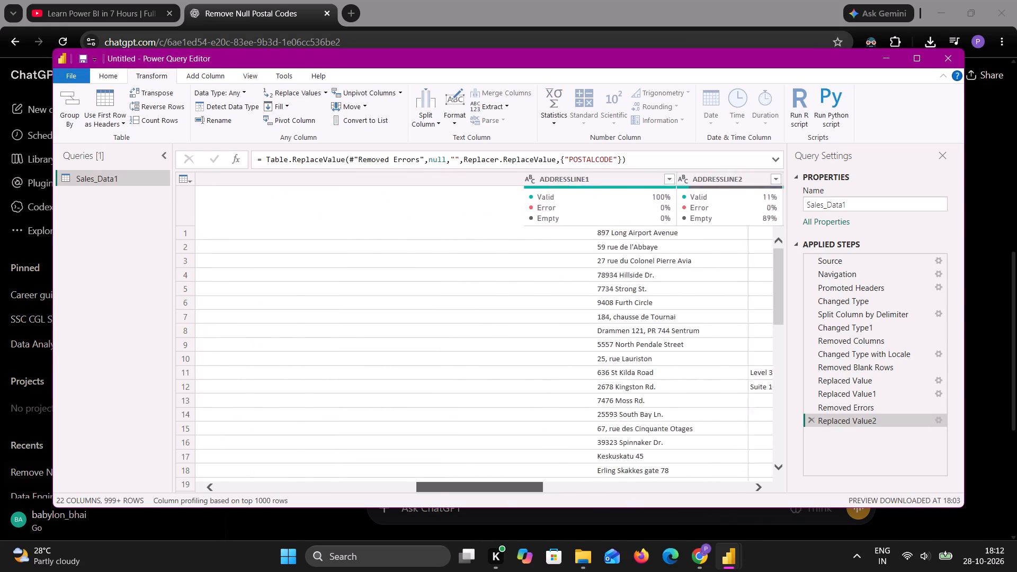
left_click_drag(471, 469, 396, 465)
left_click(704, 558)
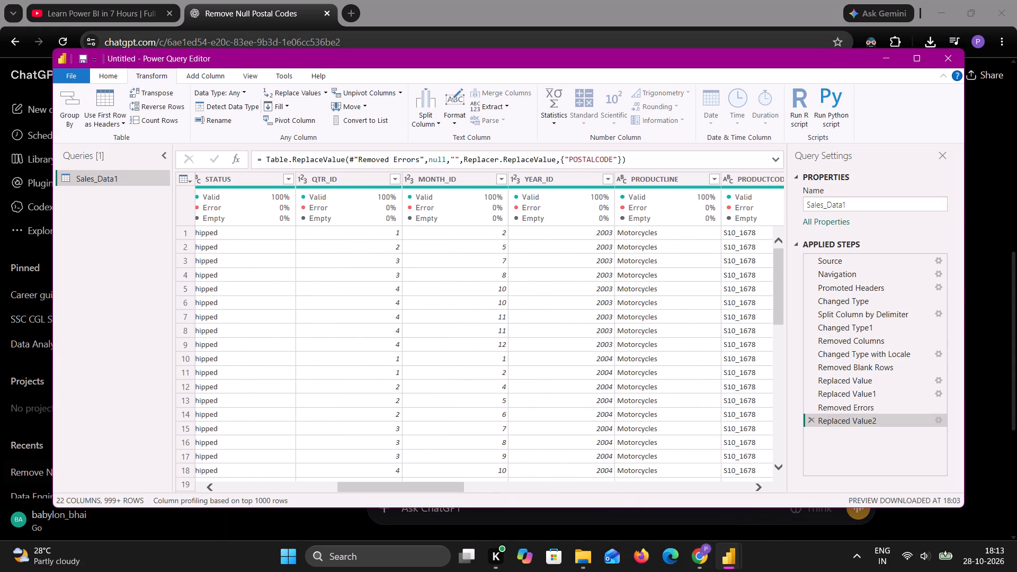
left_click(125, 17)
left_click(395, 269)
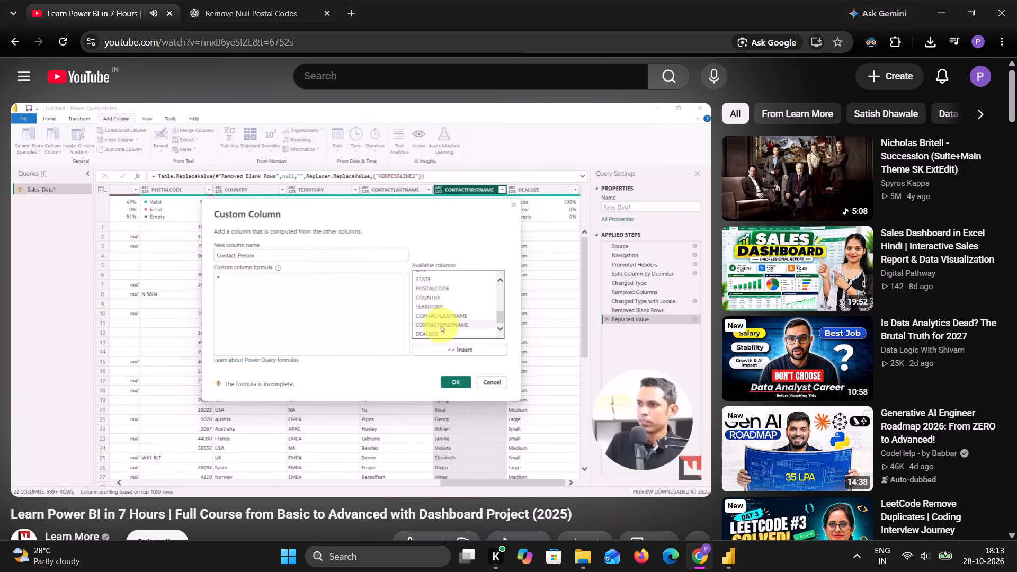
left_click(490, 333)
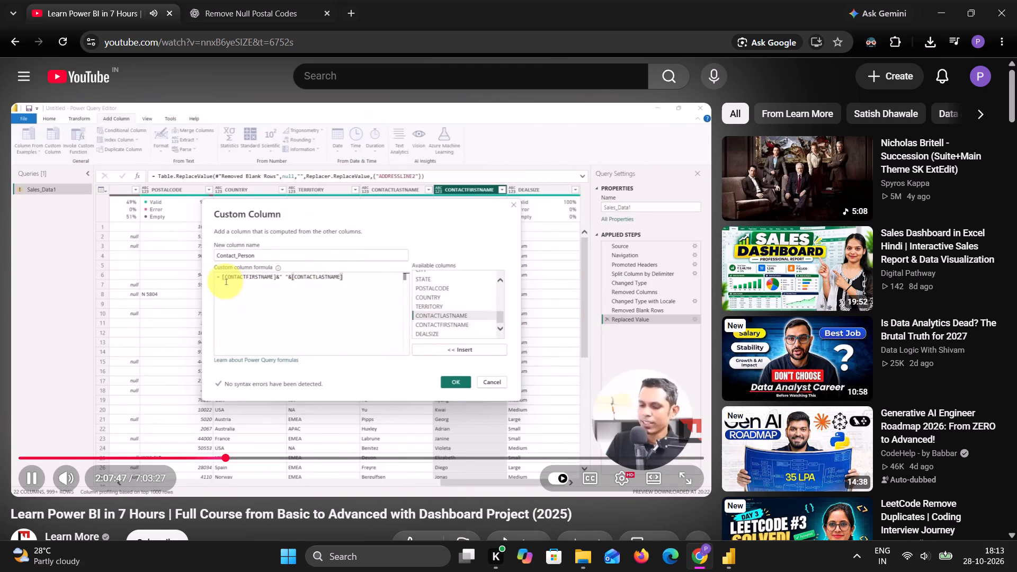
Back in Power Query Editor, start a custom column in Sales_Data1 and name it Contact Person.
left_click(728, 566)
left_click(833, 475)
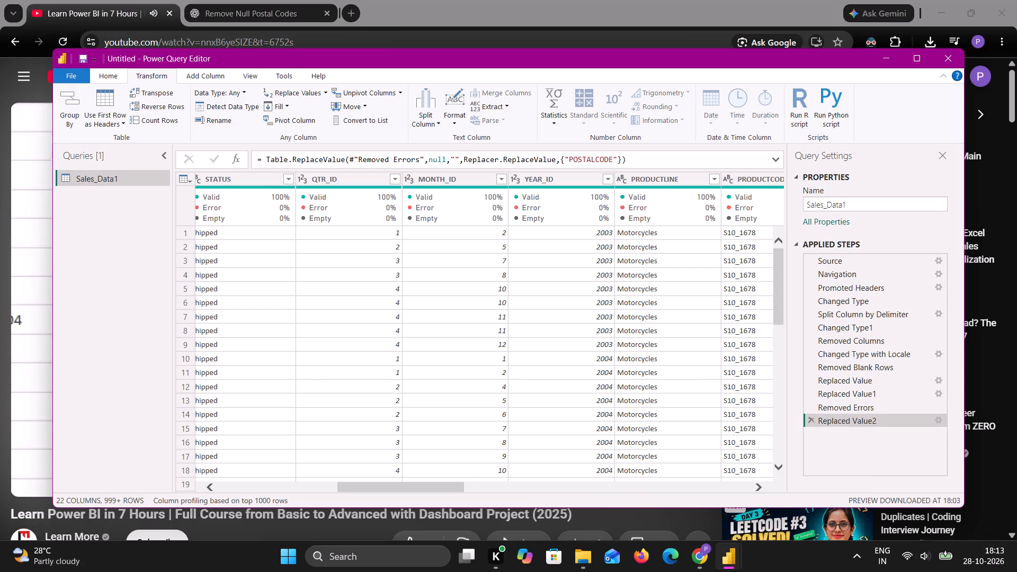
left_click_drag(411, 485, 541, 489)
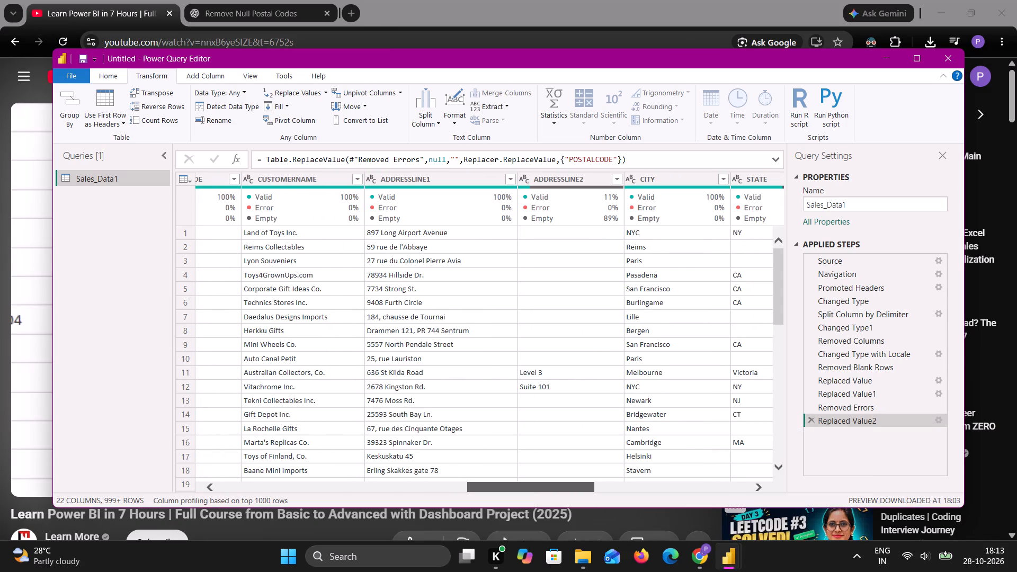
left_click_drag(541, 489, 520, 495)
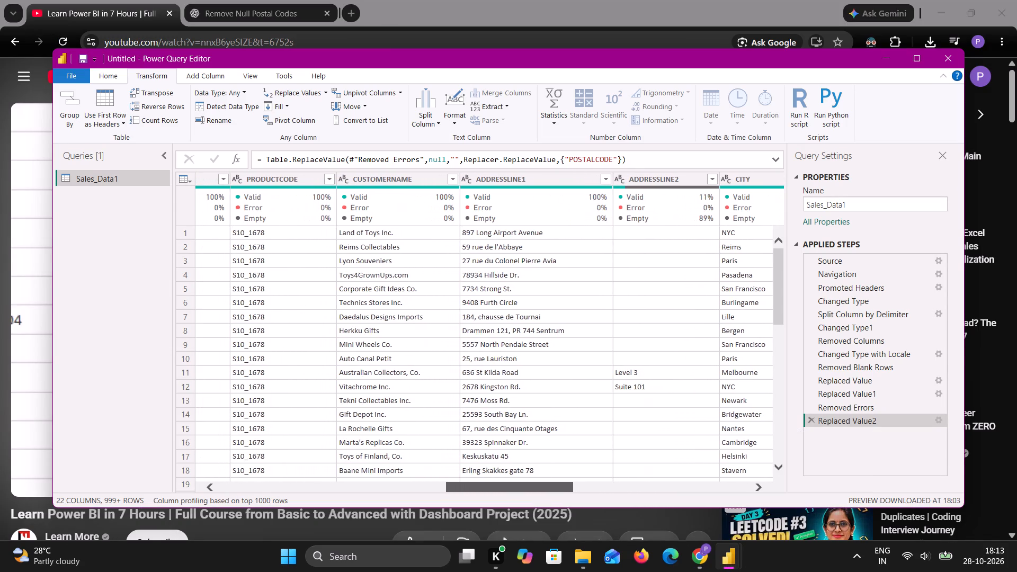
left_click_drag(520, 495, 658, 485)
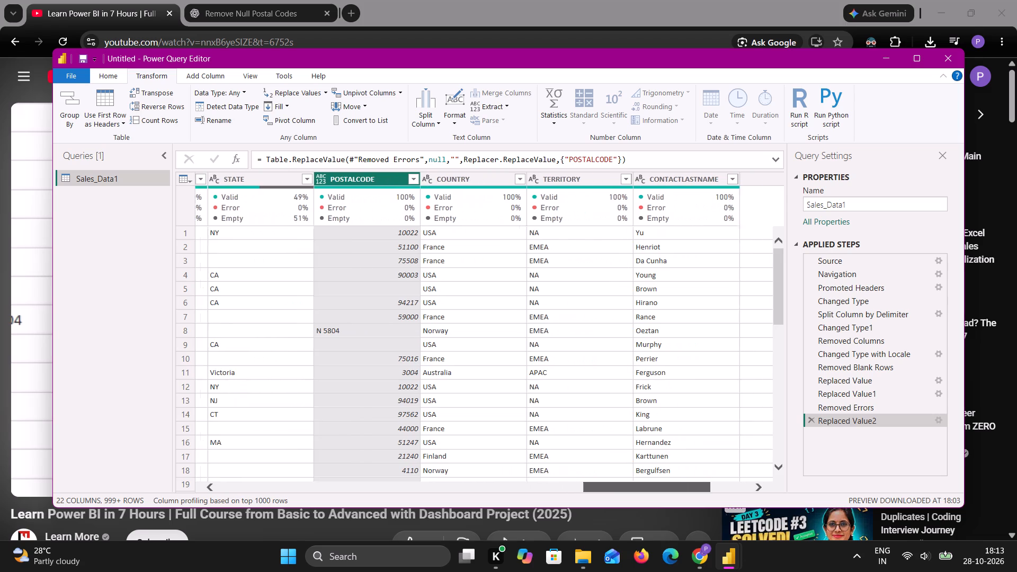
left_click_drag(658, 485, 688, 484)
left_click(528, 180)
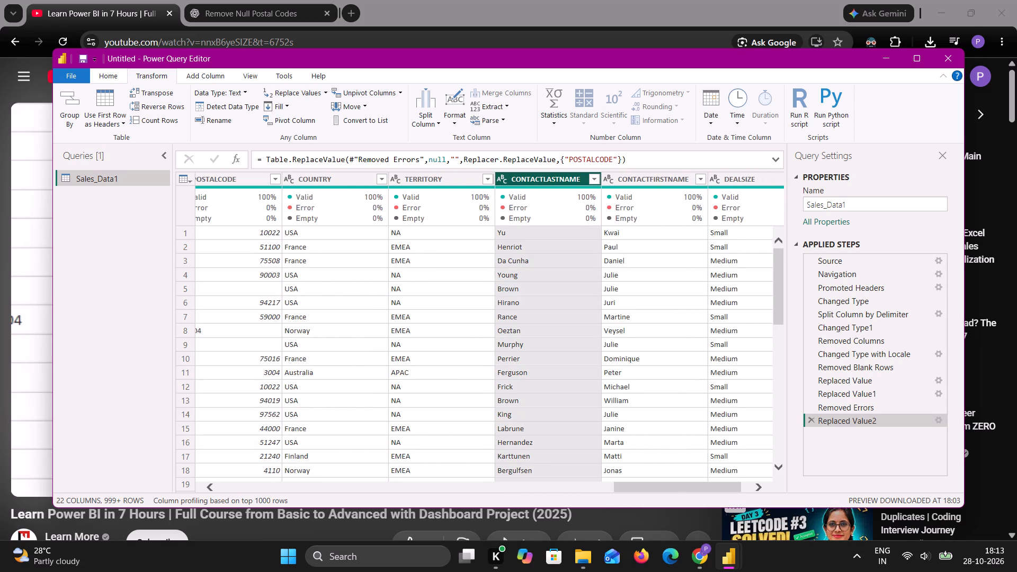
right_click(527, 181)
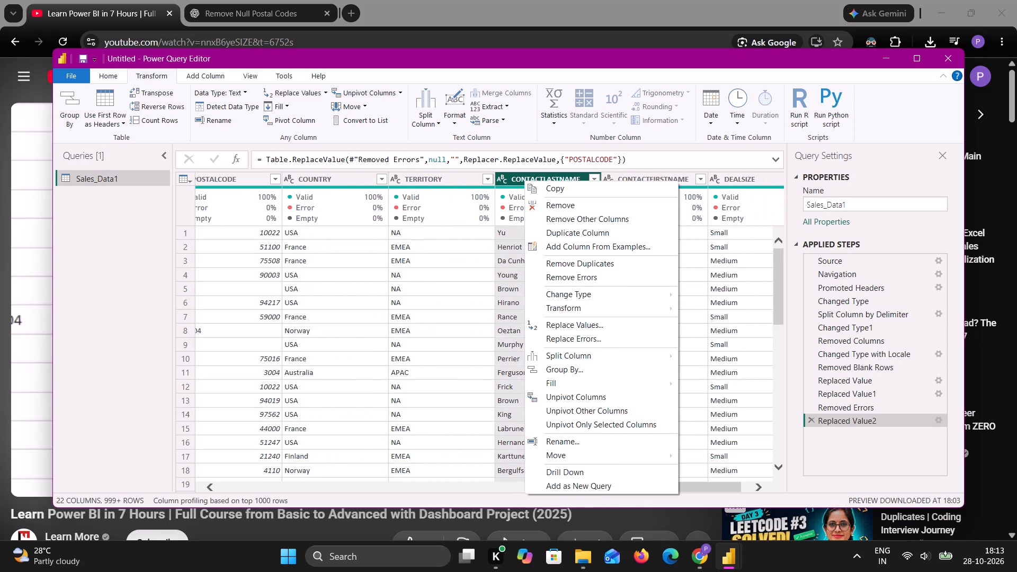
left_click(193, 140)
left_click(106, 77)
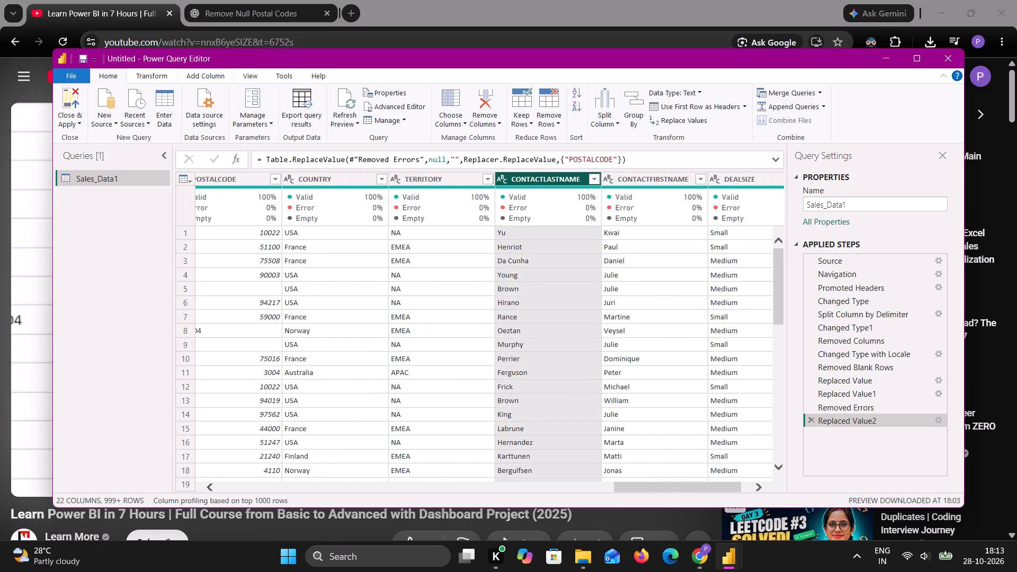
left_click(200, 72)
left_click(119, 119)
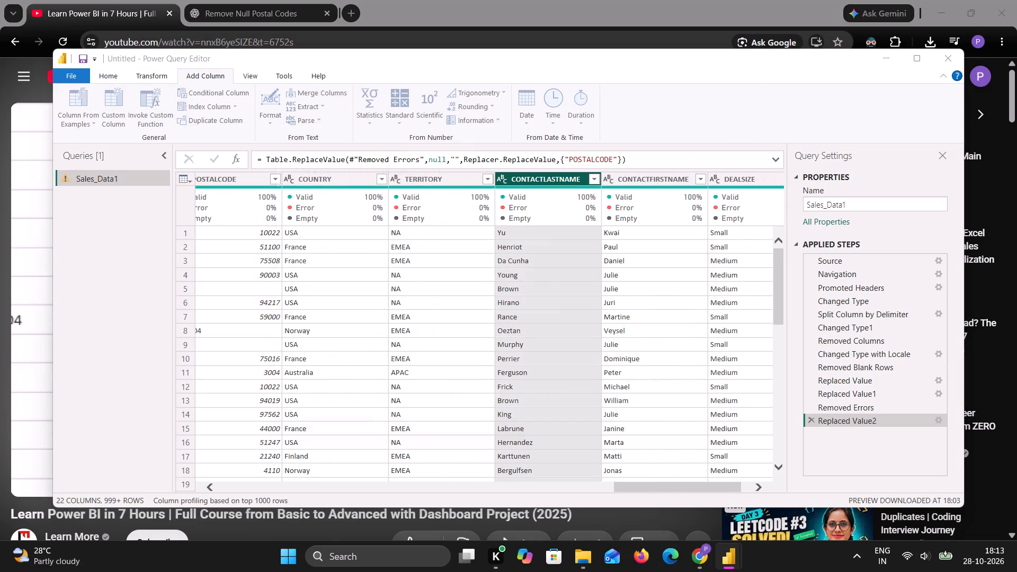
triple_click(361, 209)
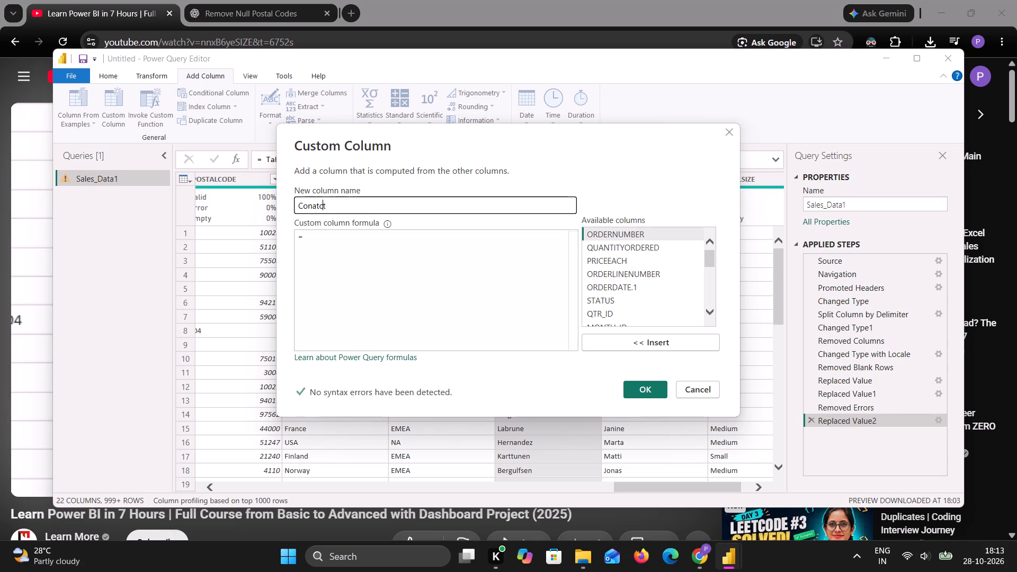
key("BackSpace")
key("BackSpace")
key("BackSpace")
key("BackSpace")
type("ra")
key("BackSpace")
key("BackSpace")
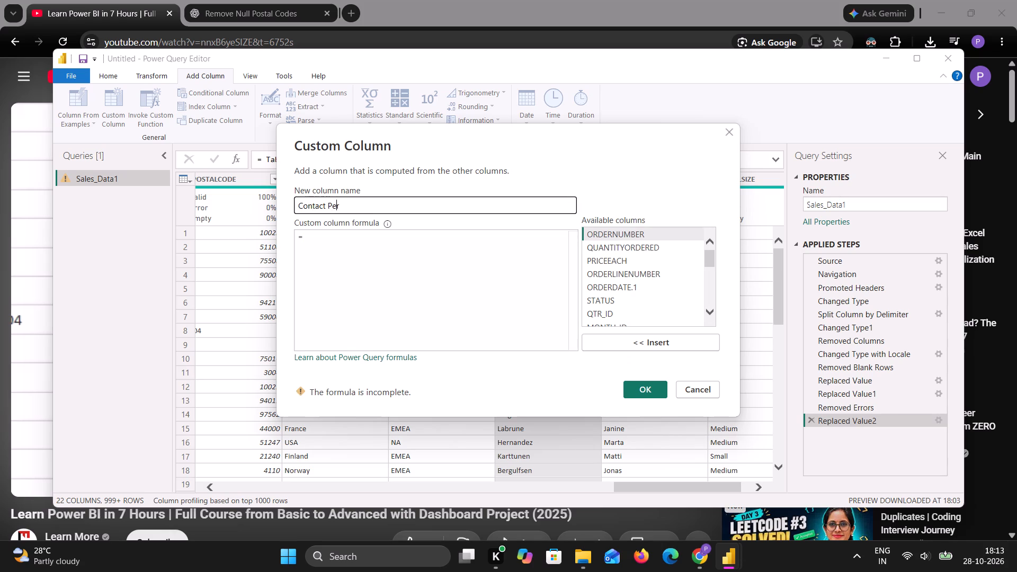
left_click(354, 260)
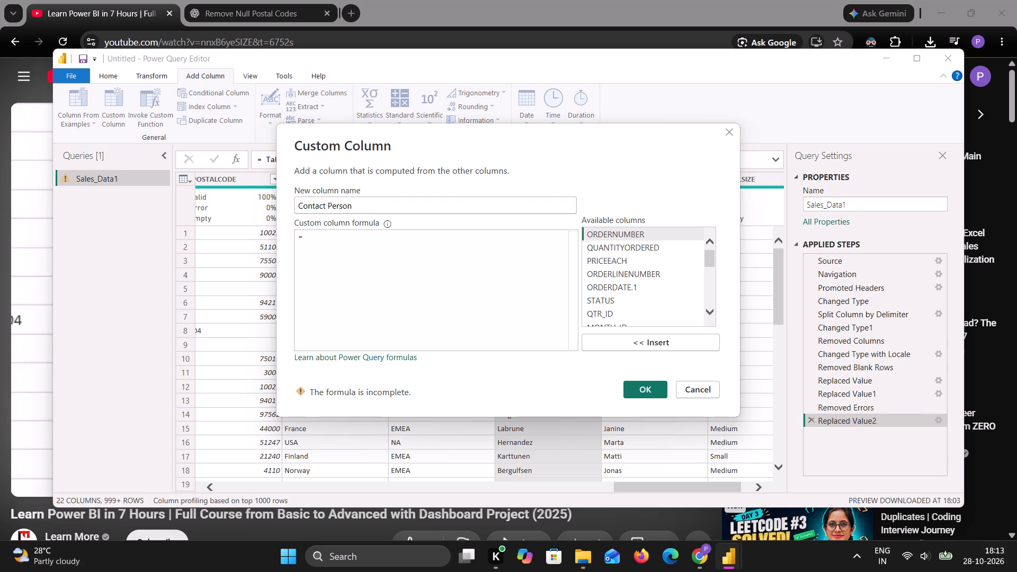
Insert the available column CONTACTFIRSTNAME into the custom column formula.
left_click_drag(709, 262, 711, 327)
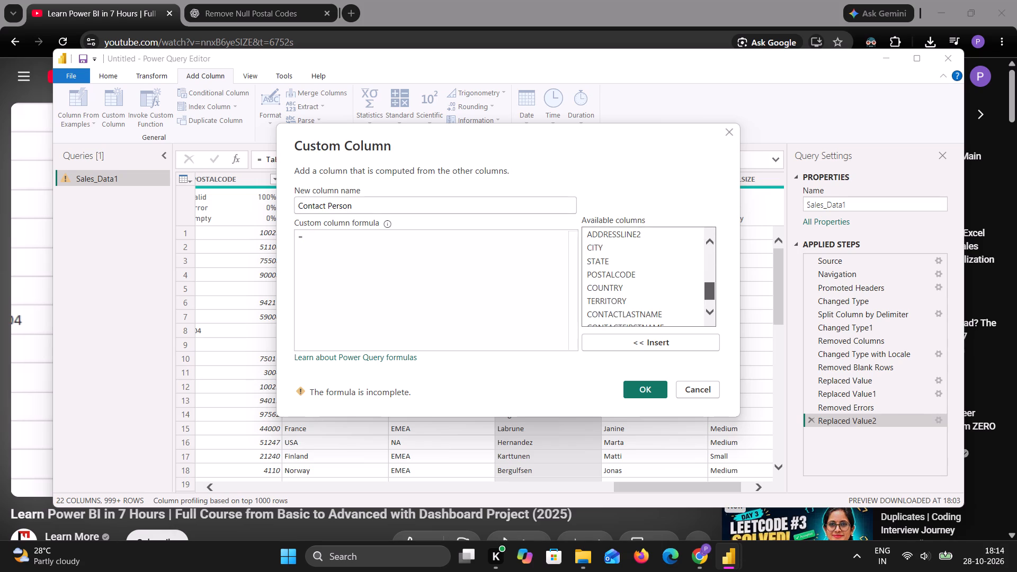
left_click_drag(711, 327, 711, 330)
left_click(649, 305)
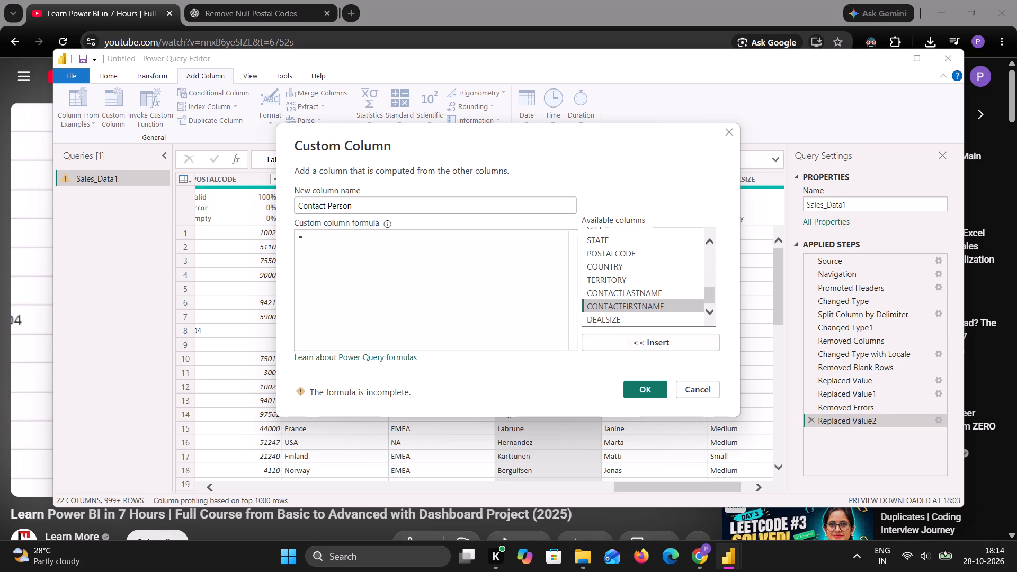
left_click(340, 242)
left_click(635, 308)
left_click(630, 306)
left_click(635, 342)
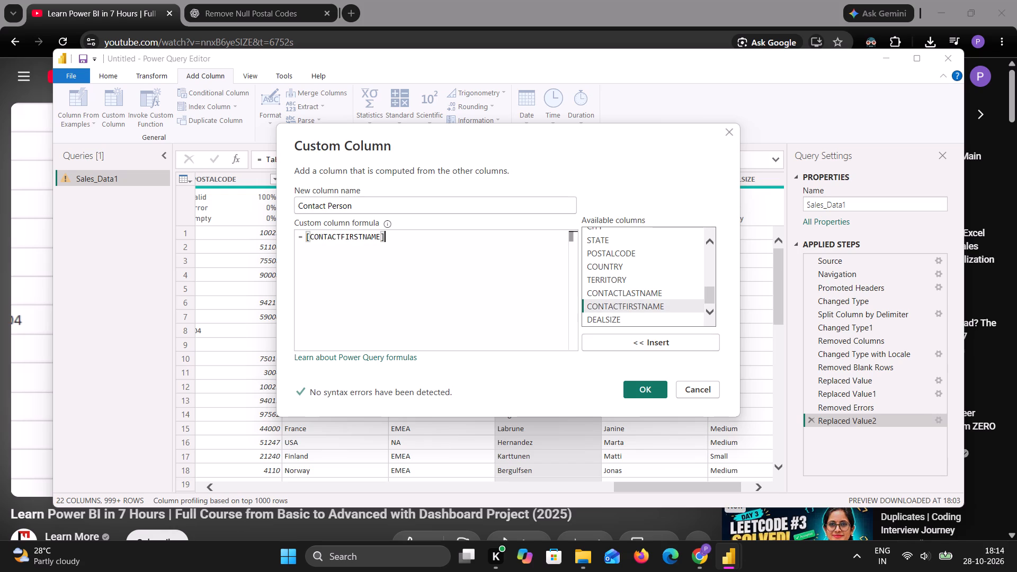
Extend the formula with a quoted space and CONTACTLASTNAME, joined by ampersands: [CONTACTFIRSTNAME]& " "&[CONTACTLASTNAME].
key("shift+ampersand")
key("space")
type("\"")
key("shift+space")
key("shift+space")
key("BackSpace")
key("space")
key("BackSpace")
key("Right")
key("space")
key("BackSpace")
key("shift+ampersand")
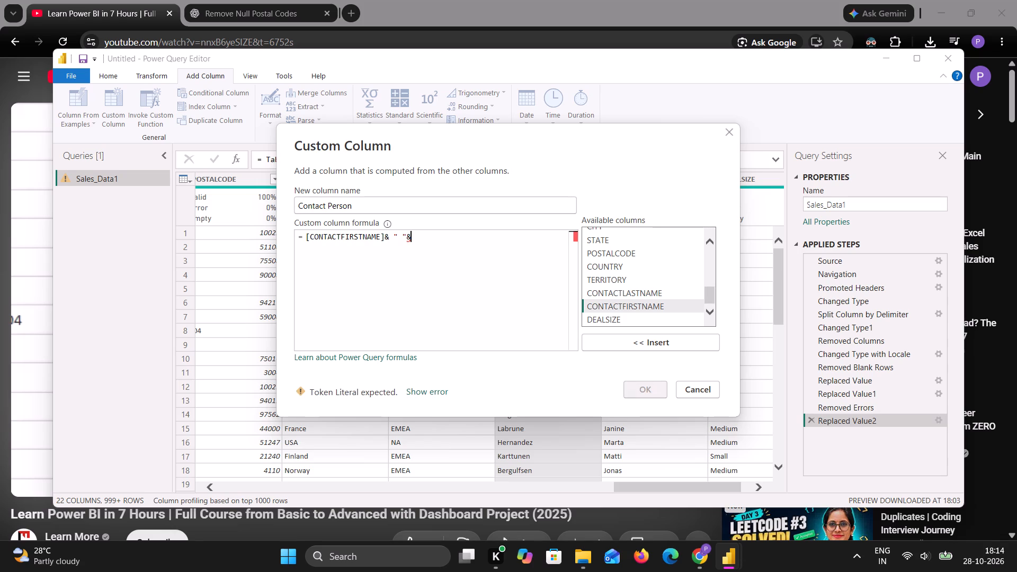
left_click(649, 291)
left_click(652, 342)
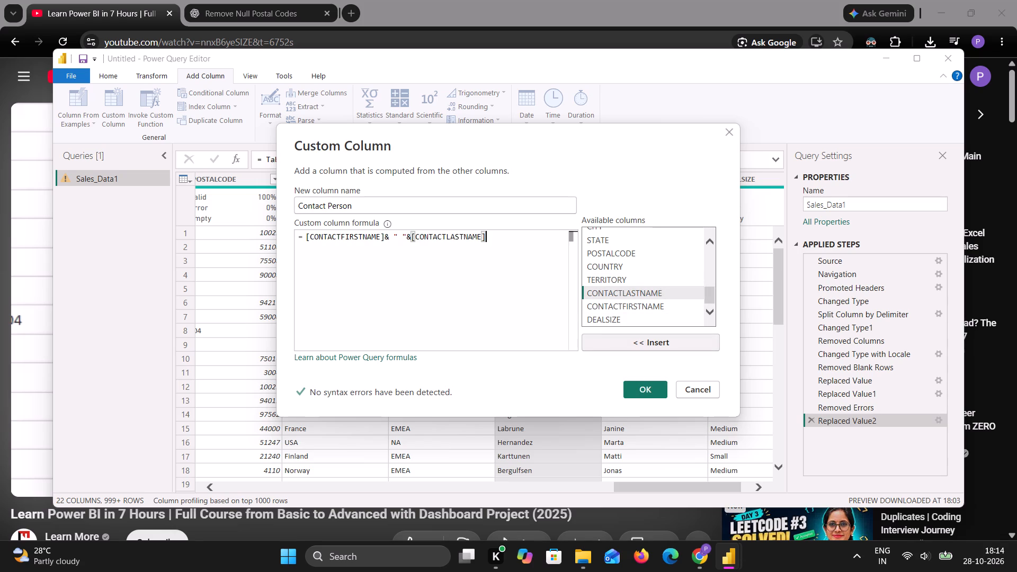
left_click(525, 288)
Play the tutorial in Chrome to compare its custom column formula with the one entered.
left_click_drag(702, 567, 700, 560)
left_click(21, 304)
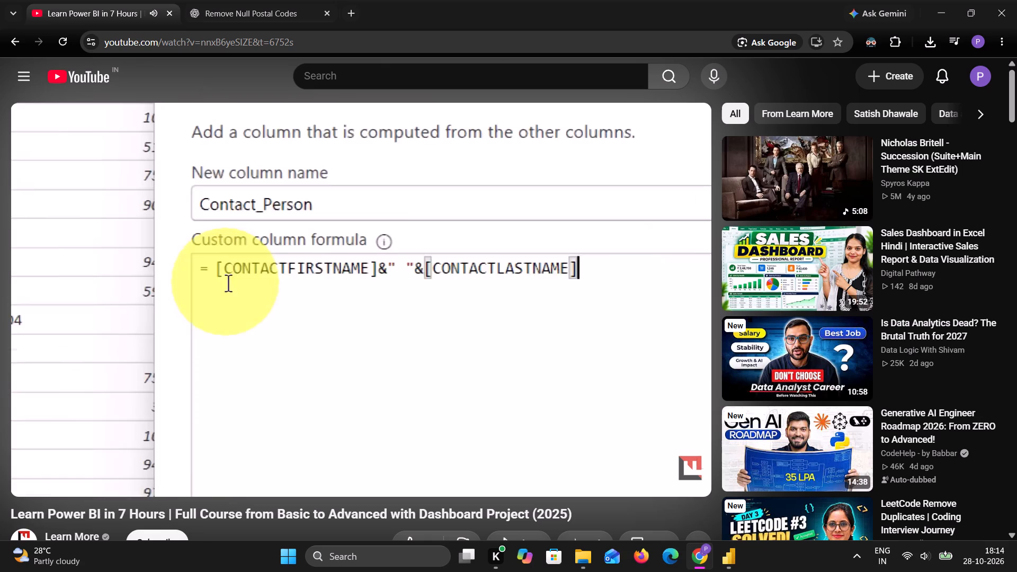
left_click(565, 340)
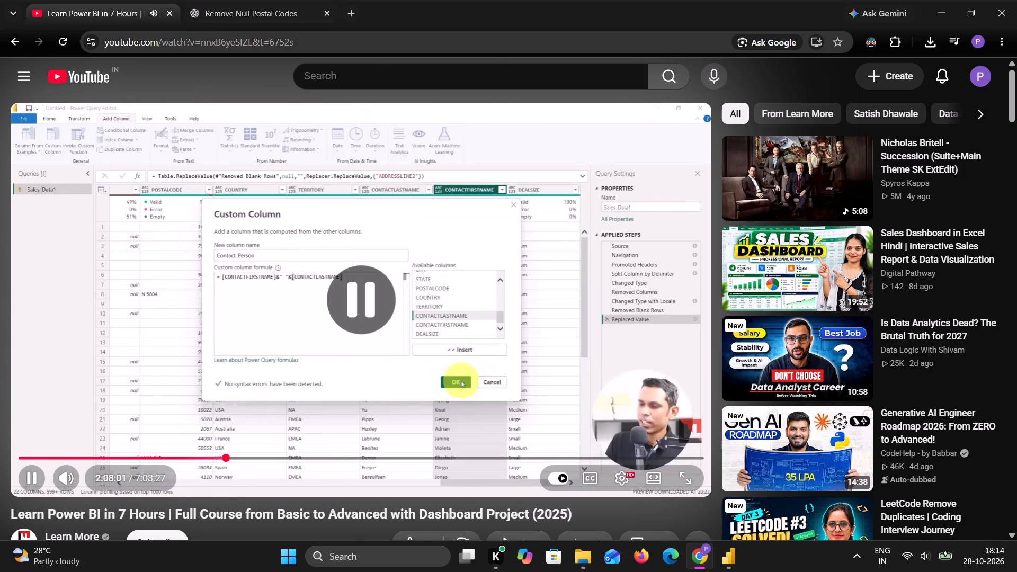
In Power Query Editor, delete the extra space after the first ampersand in the formula and create the Contact Person column.
left_click(725, 553)
left_click(790, 480)
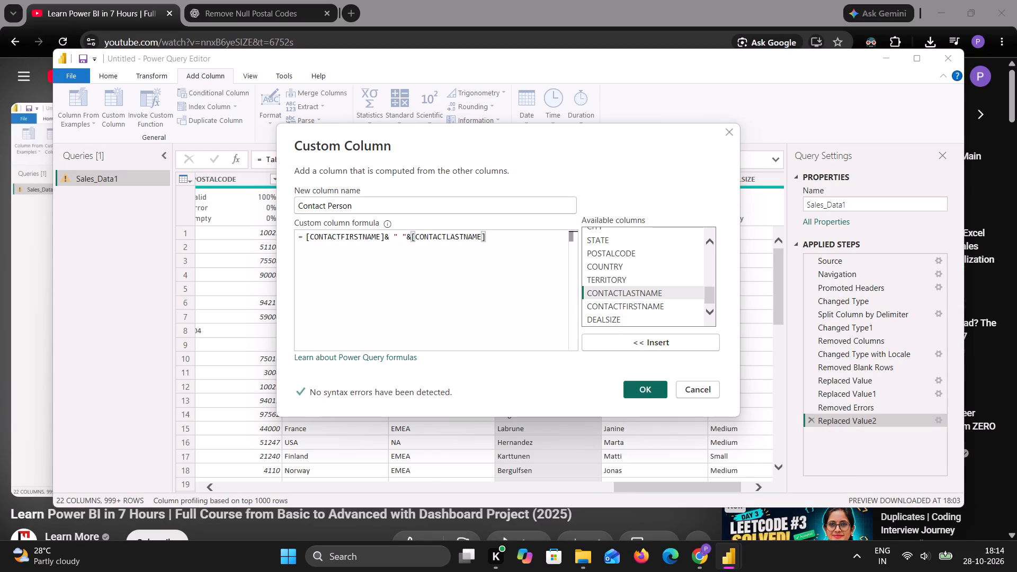
left_click(392, 234)
key("BackSpace")
left_click(648, 384)
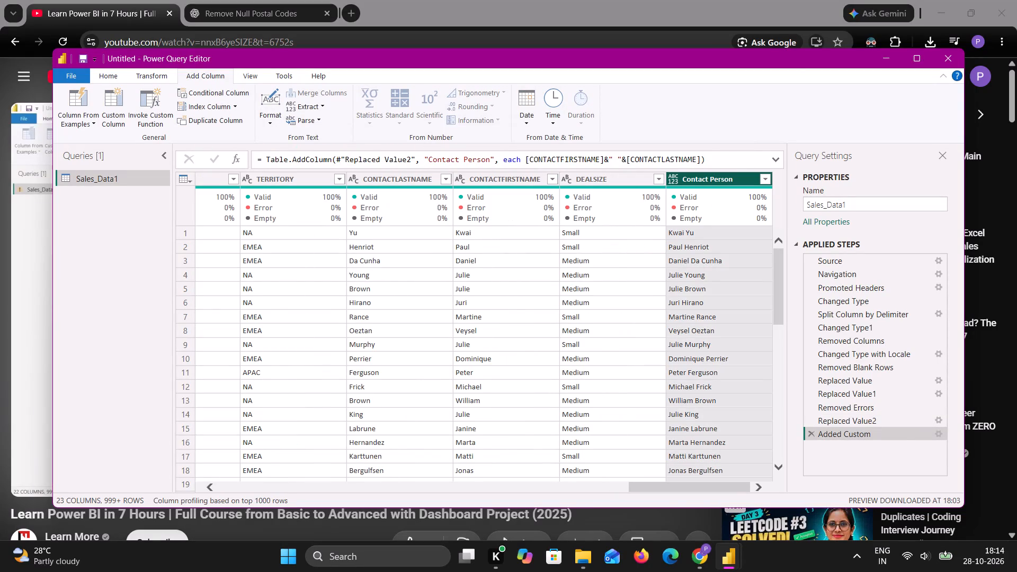
Watch the tutorial in Chrome on removing the CONTACTFIRSTNAME and CONTACTLASTNAME columns.
left_click(702, 558)
left_click(576, 379)
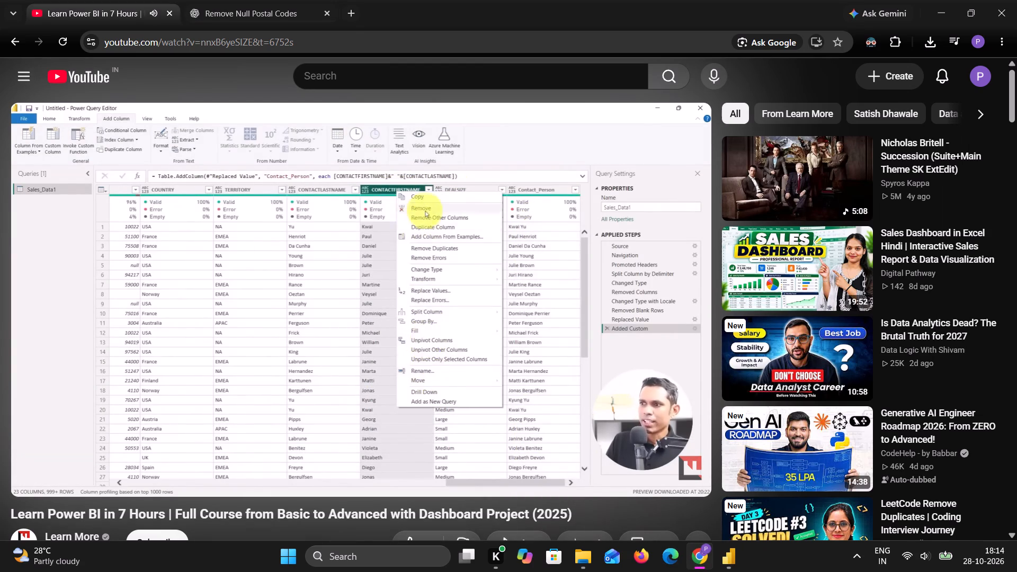
left_click(441, 321)
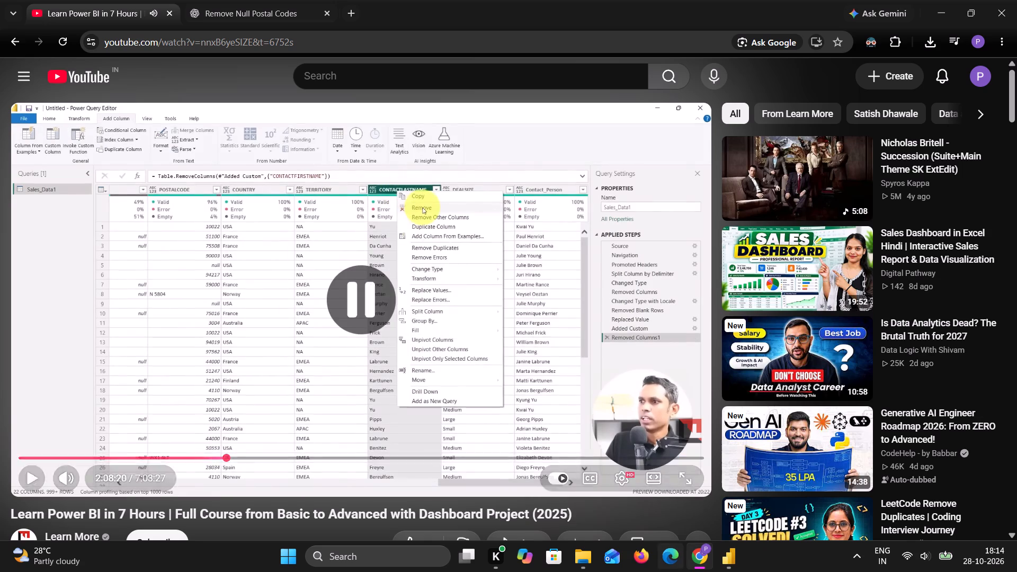
In Power Query Editor, remove the CONTACTFIRSTNAME and CONTACTLASTNAME columns from Sales_Data1.
left_click(740, 570)
left_click(785, 499)
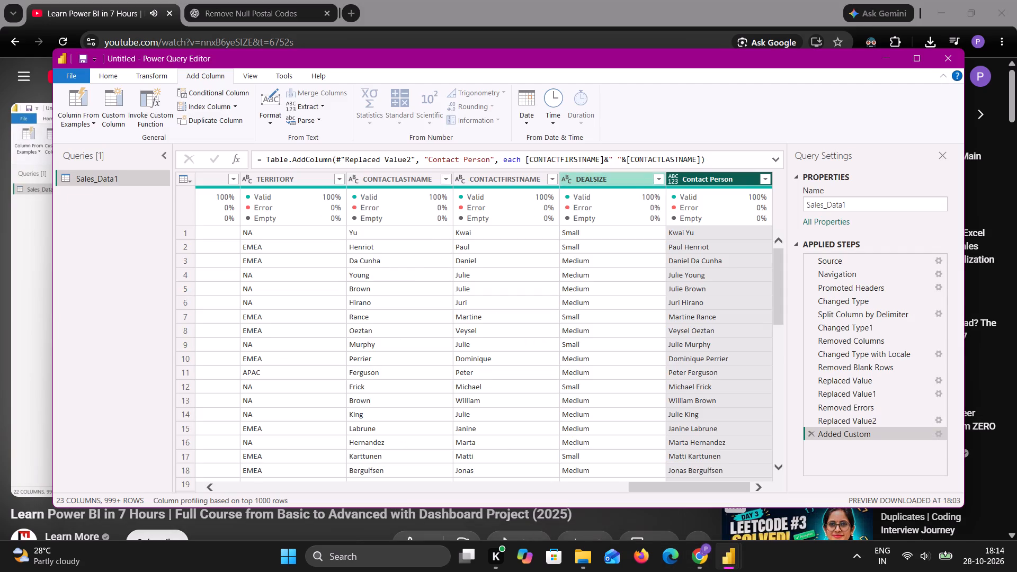
left_click(487, 175)
right_click(487, 175)
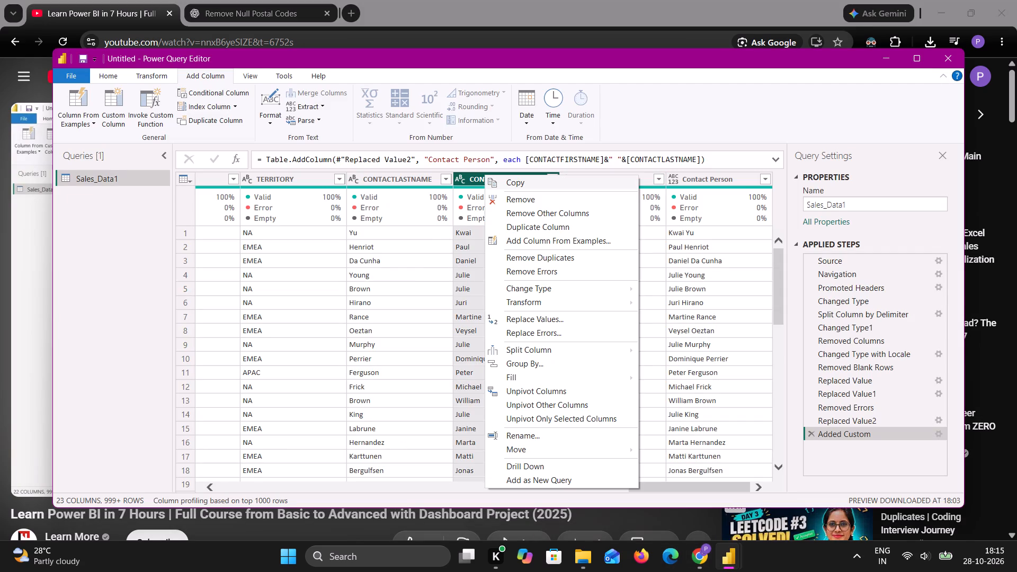
left_click(529, 203)
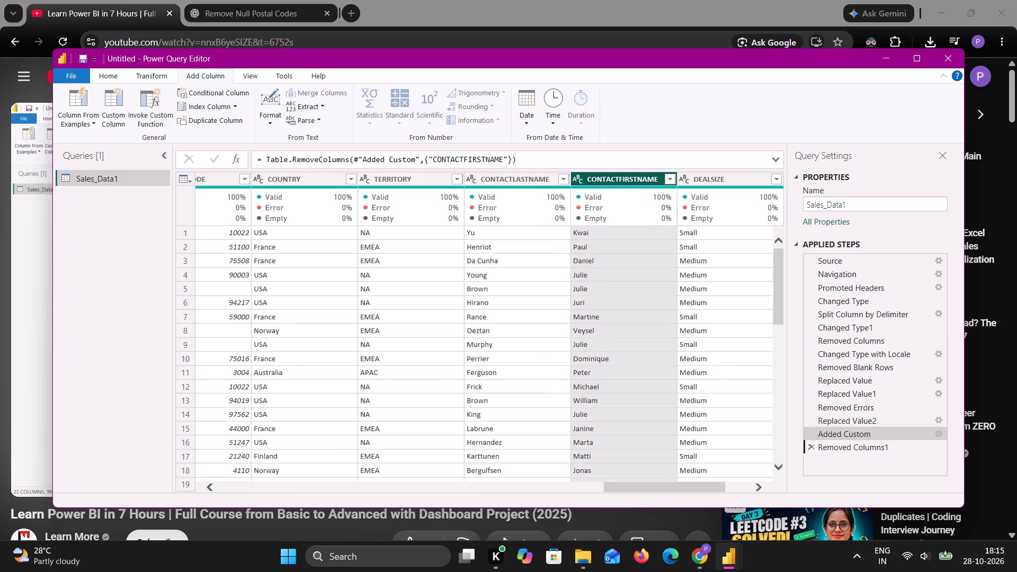
left_click(503, 179)
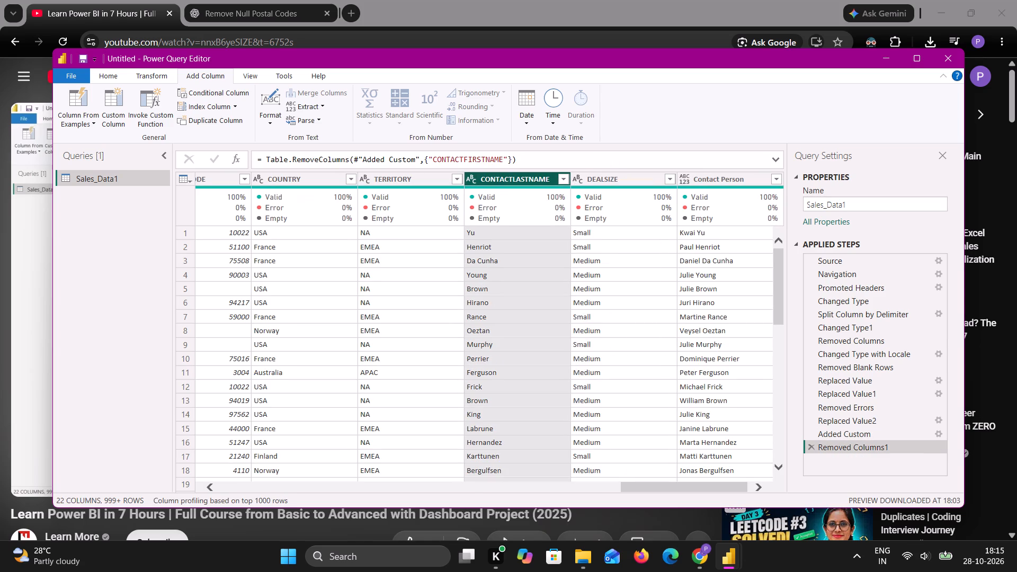
right_click(503, 179)
left_click(542, 208)
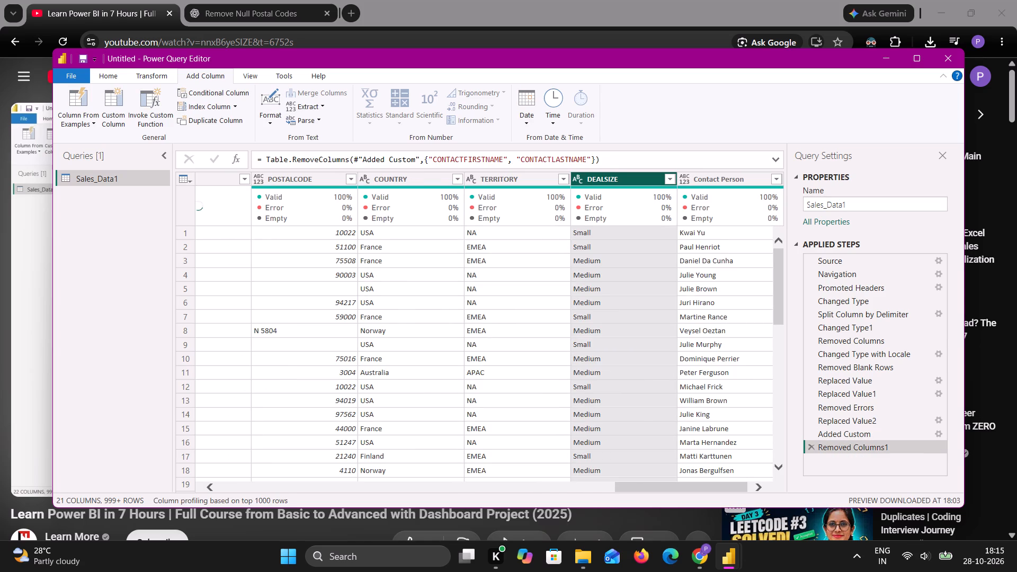
Play the next part of the tutorial in Chrome, covering the MONTH_ID and YEAR_ID columns, and pause it.
left_click(699, 571)
left_click(617, 437)
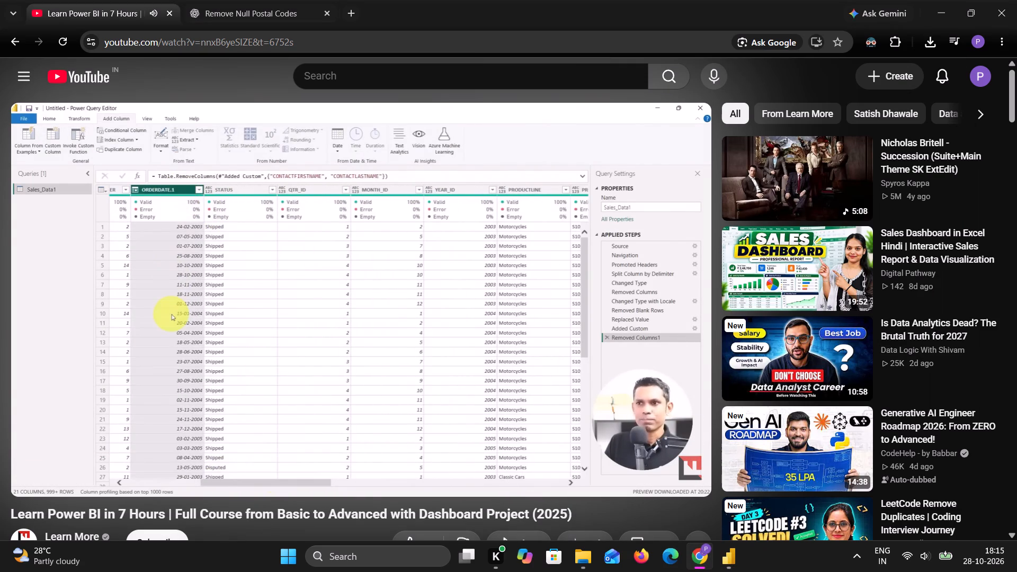
left_click(409, 290)
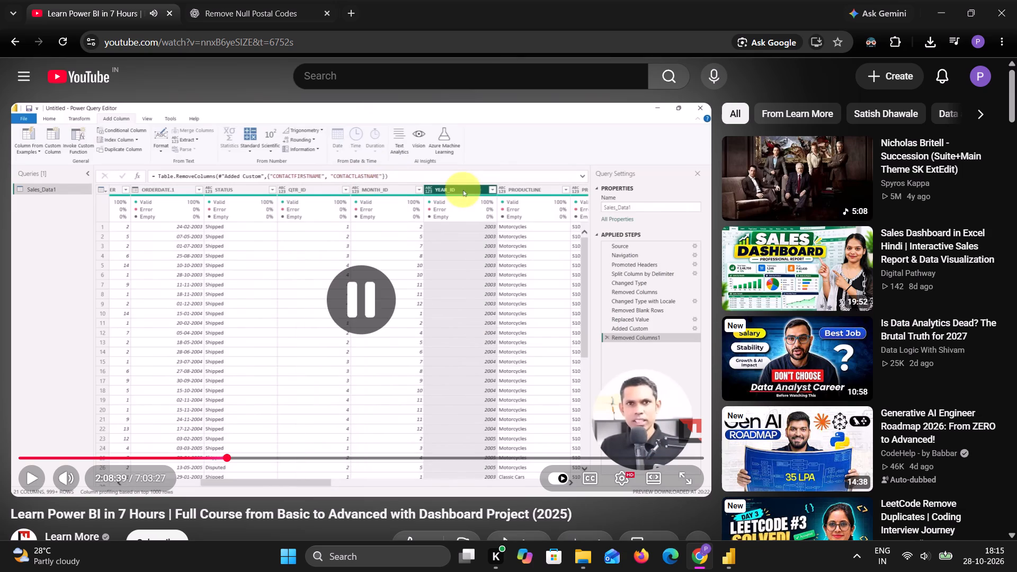